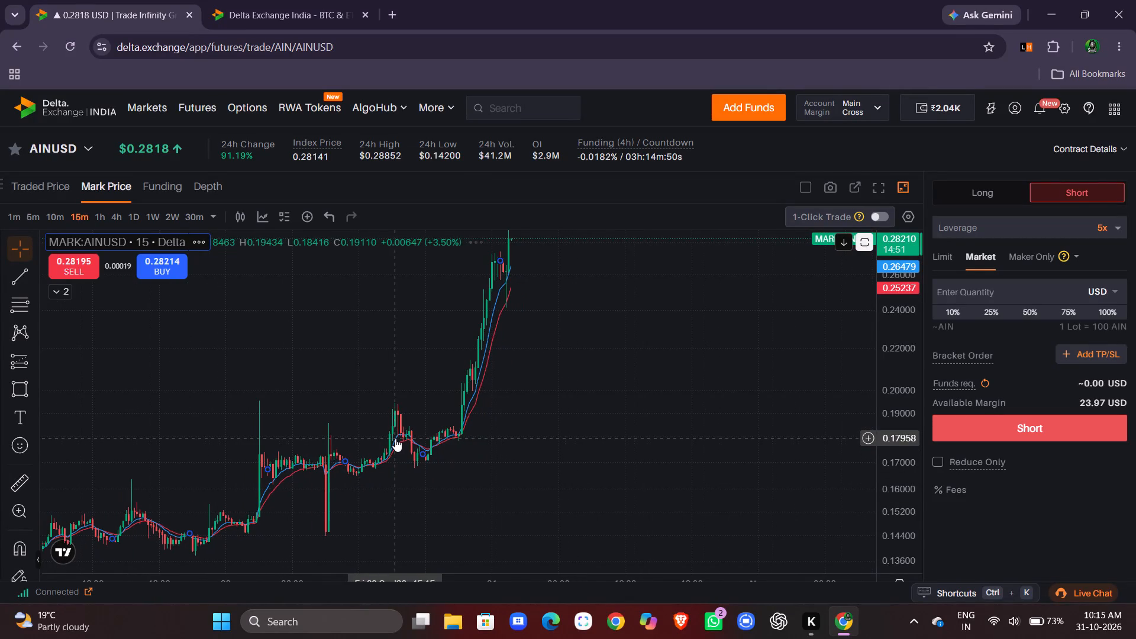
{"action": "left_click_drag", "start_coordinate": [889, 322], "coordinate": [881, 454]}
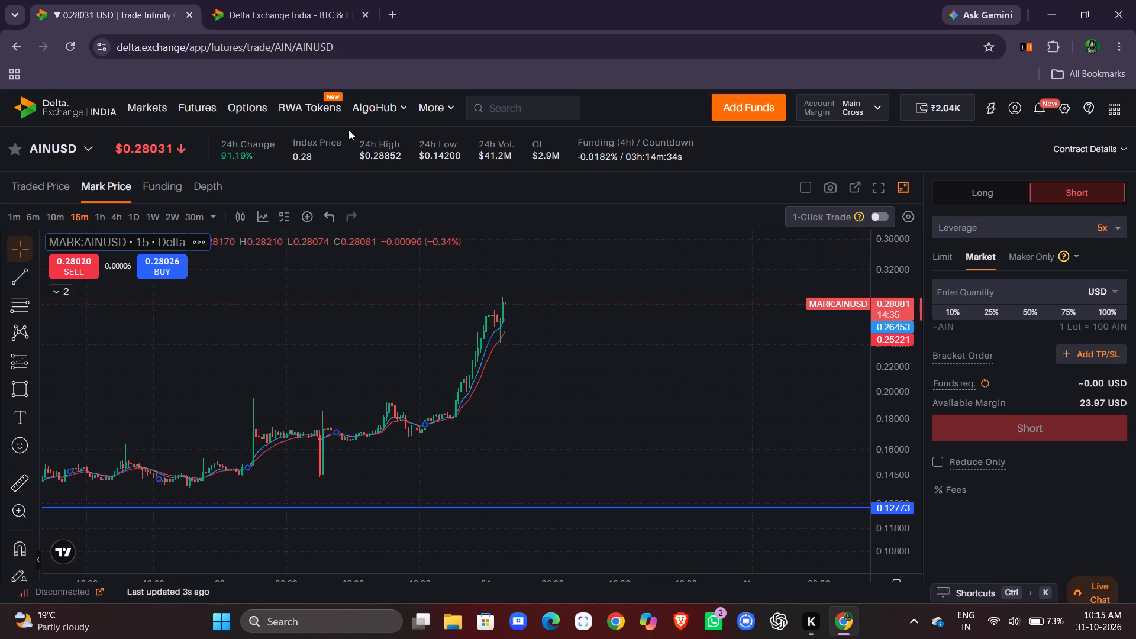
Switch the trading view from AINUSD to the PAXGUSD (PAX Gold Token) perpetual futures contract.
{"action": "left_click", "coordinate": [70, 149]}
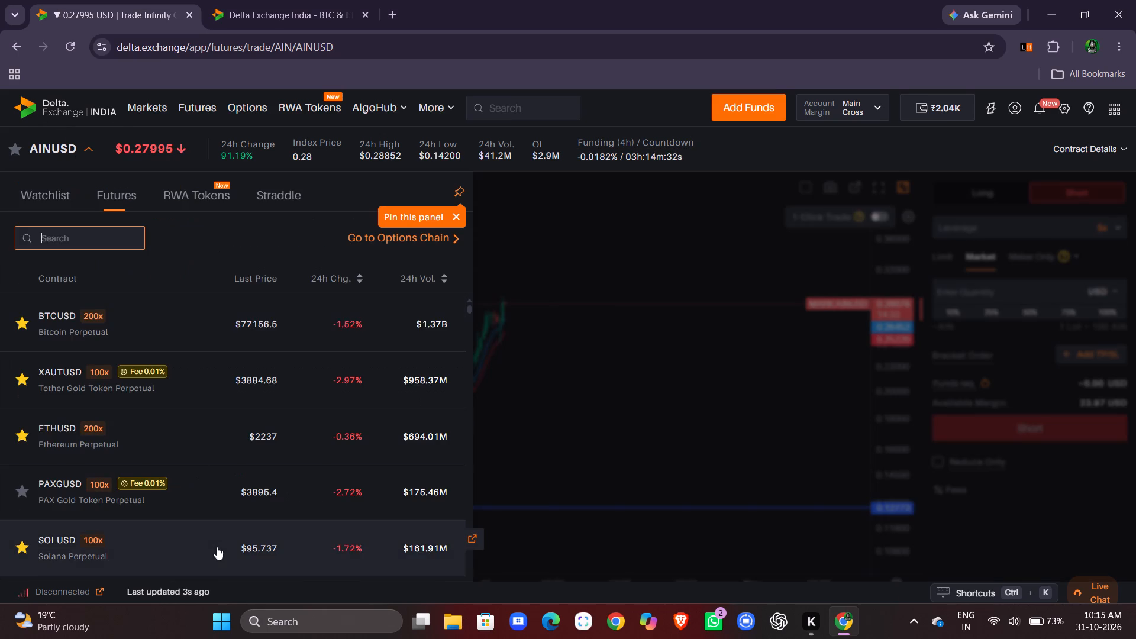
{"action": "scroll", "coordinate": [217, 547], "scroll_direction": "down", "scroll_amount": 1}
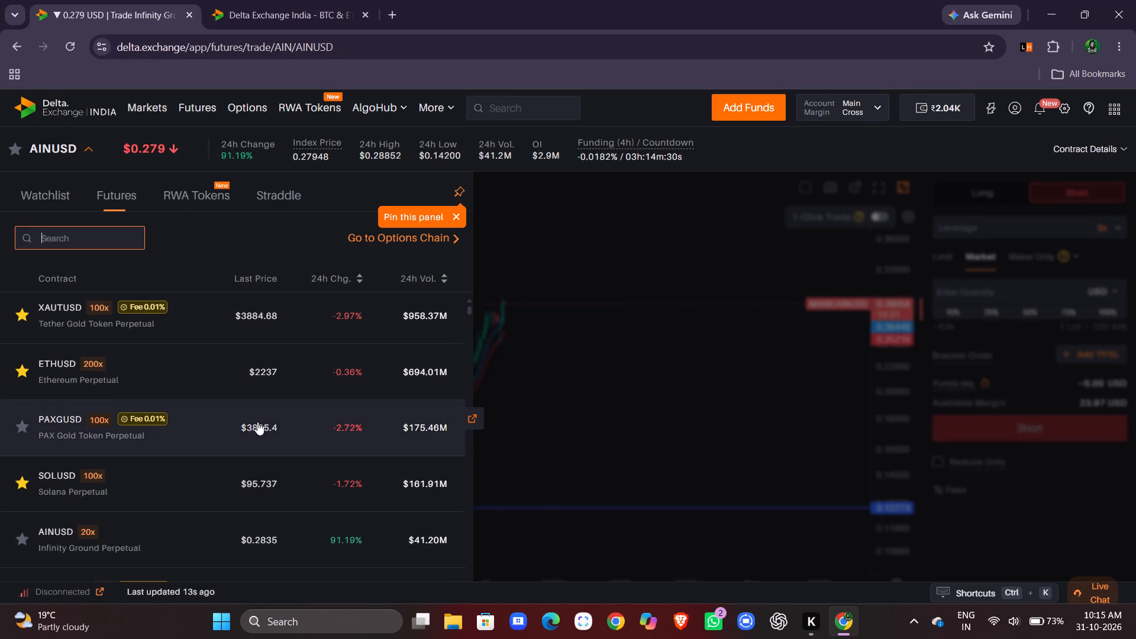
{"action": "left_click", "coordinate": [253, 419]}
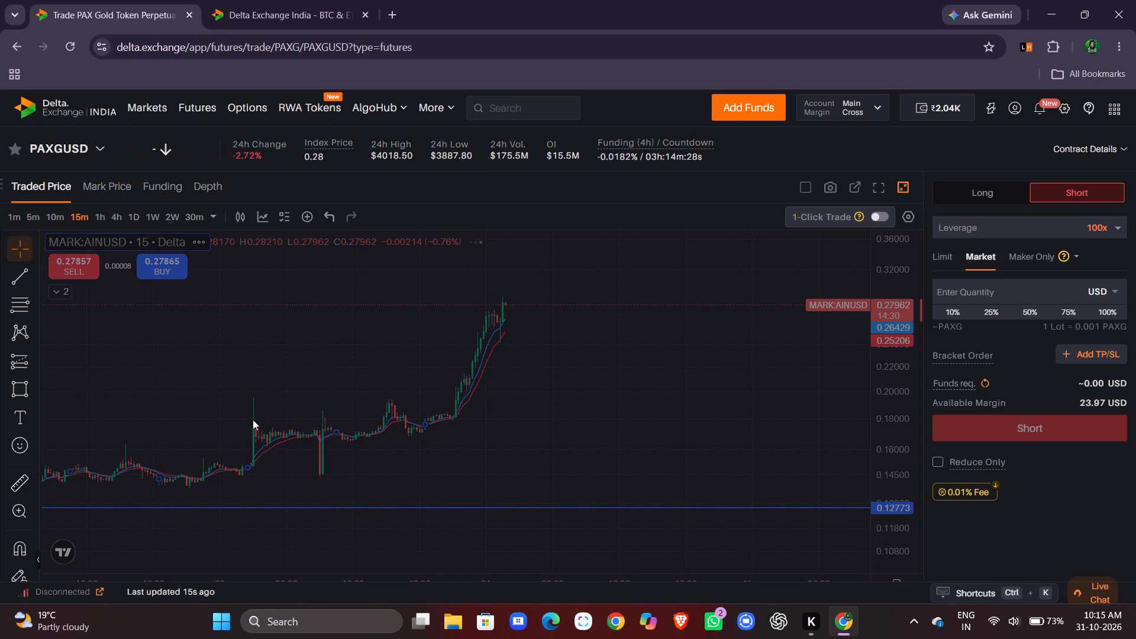
Switch the trading view to the XAUTUSD (Tether Gold Token) perpetual futures contract.
{"action": "left_click", "coordinate": [59, 151]}
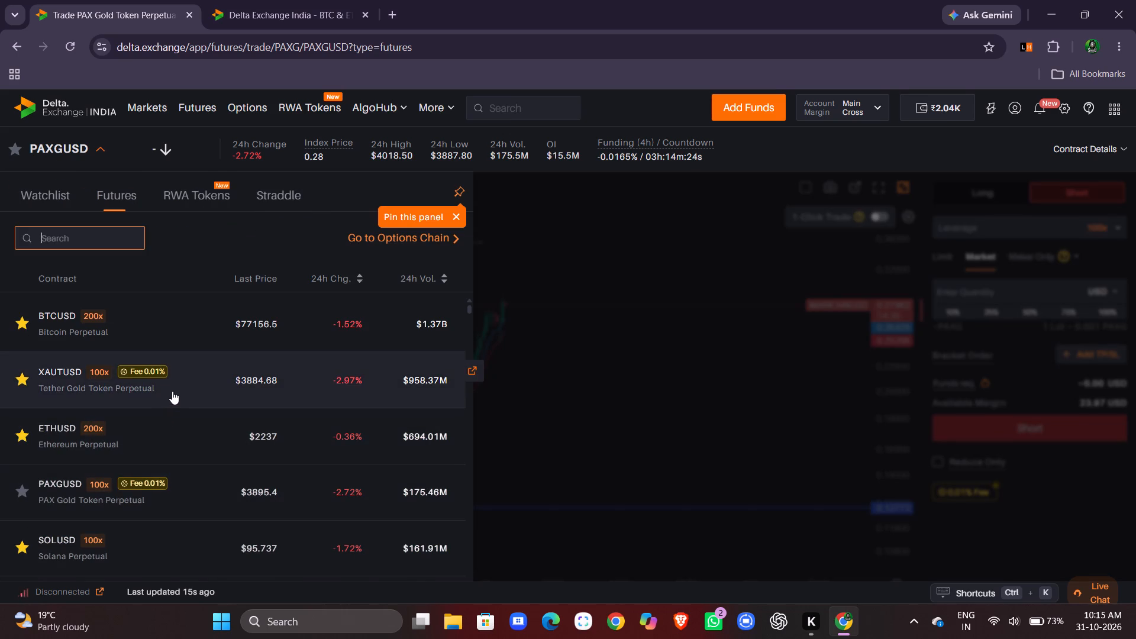
{"action": "left_click", "coordinate": [172, 391]}
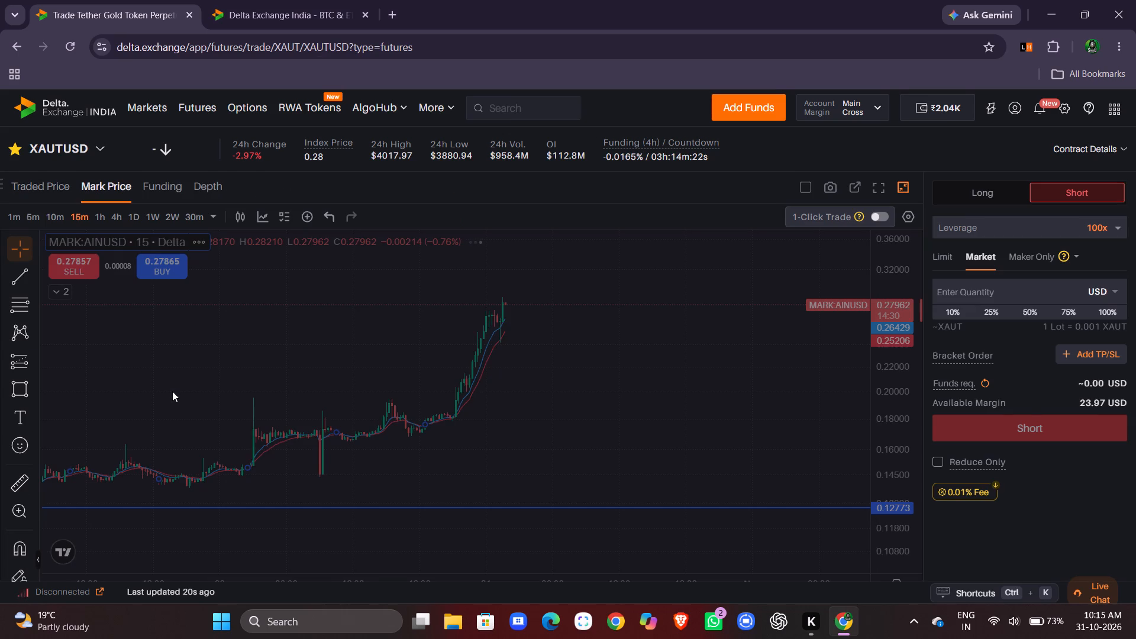
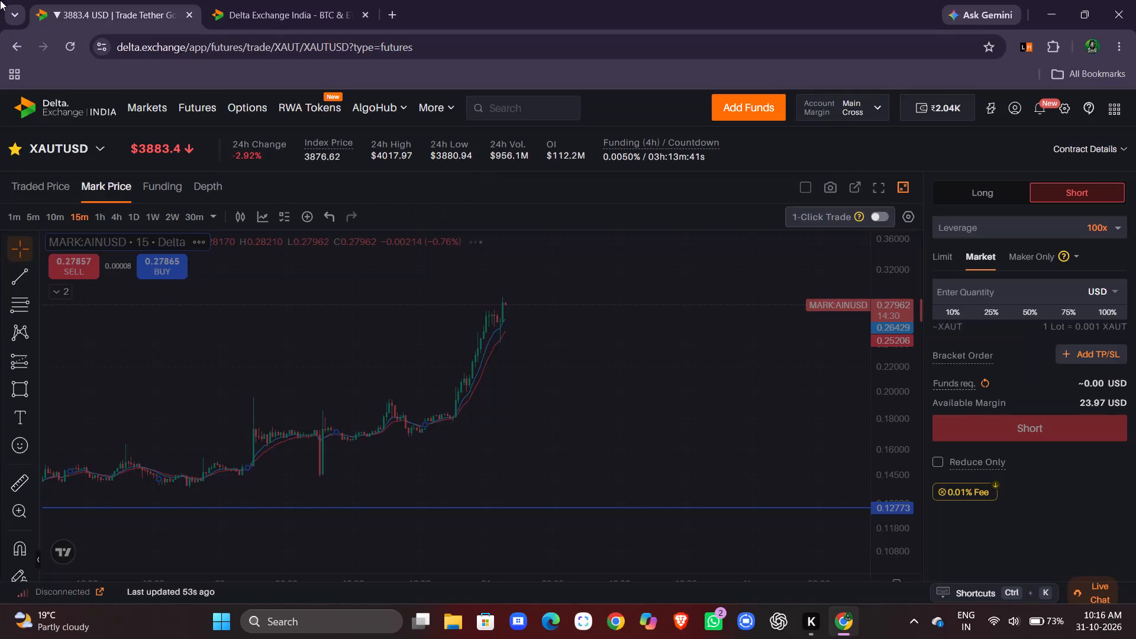
Reload the XAUTUSD trading page and check the SOLUSD chart with its short position drawing in the other browser tab.
{"action": "left_click", "coordinate": [76, 38]}
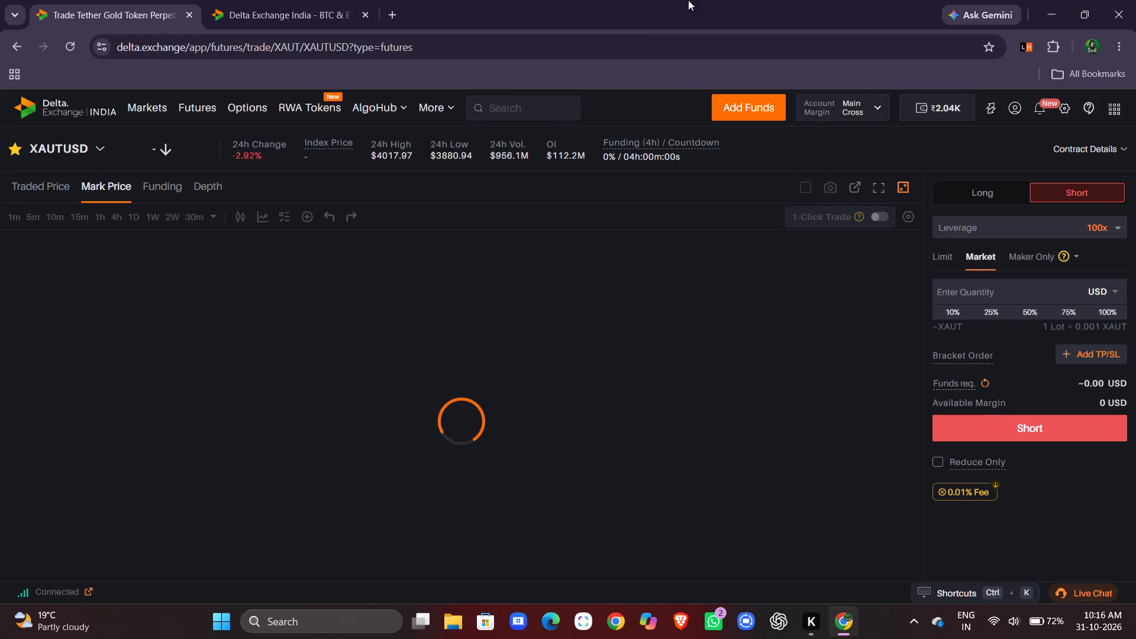
{"action": "left_click", "coordinate": [259, 24]}
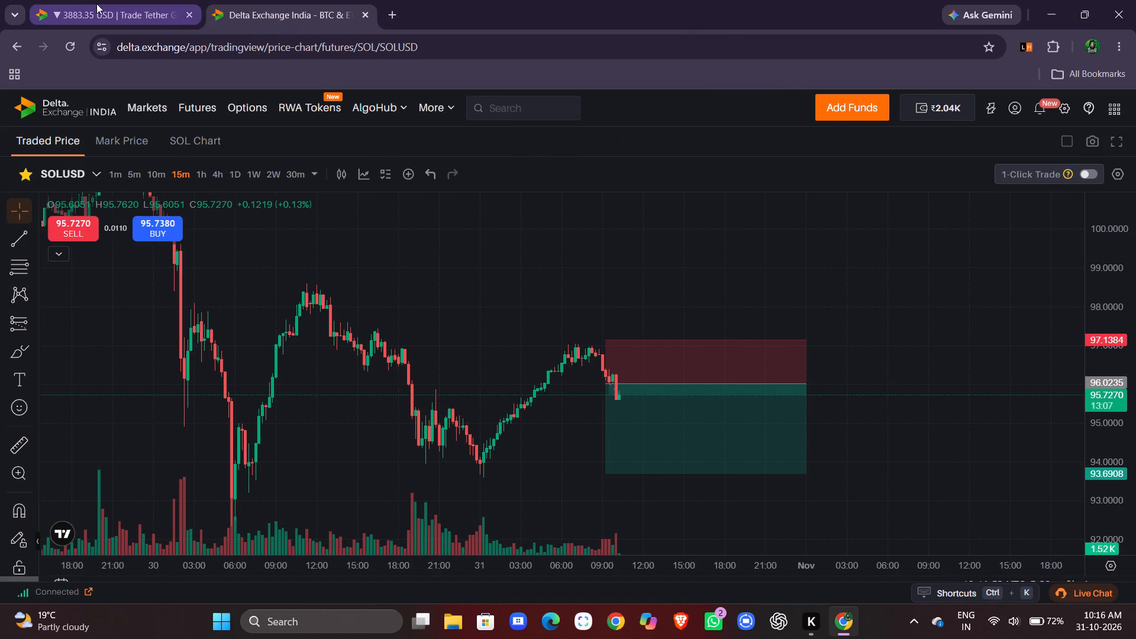
{"action": "left_click", "coordinate": [96, 4]}
{"action": "left_click", "coordinate": [259, 0]}
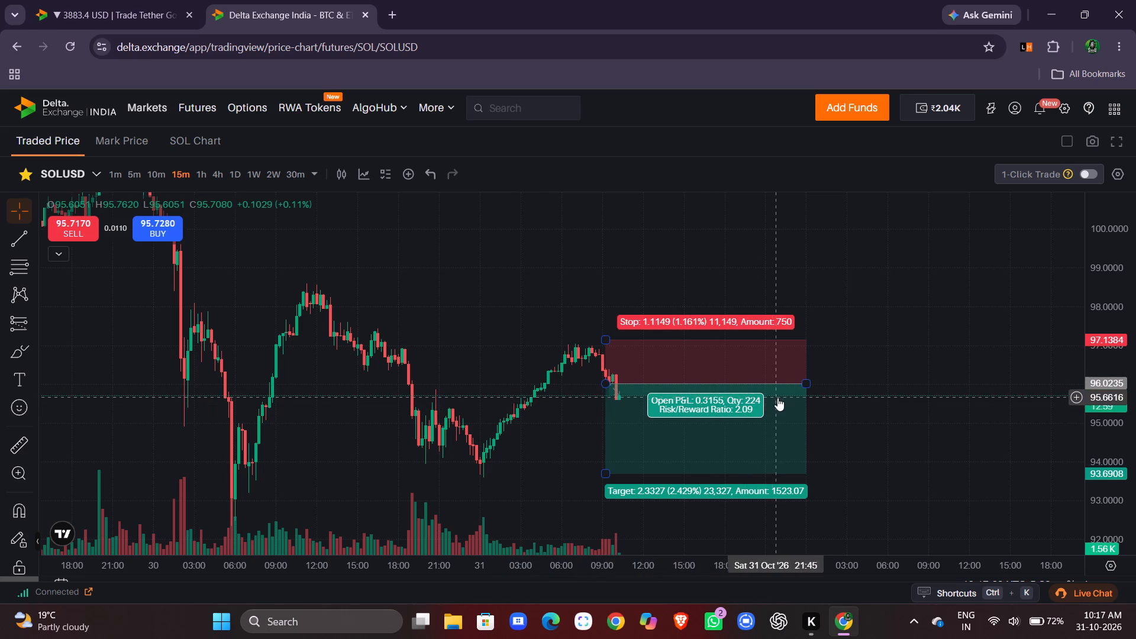
{"action": "left_click", "coordinate": [142, 2]}
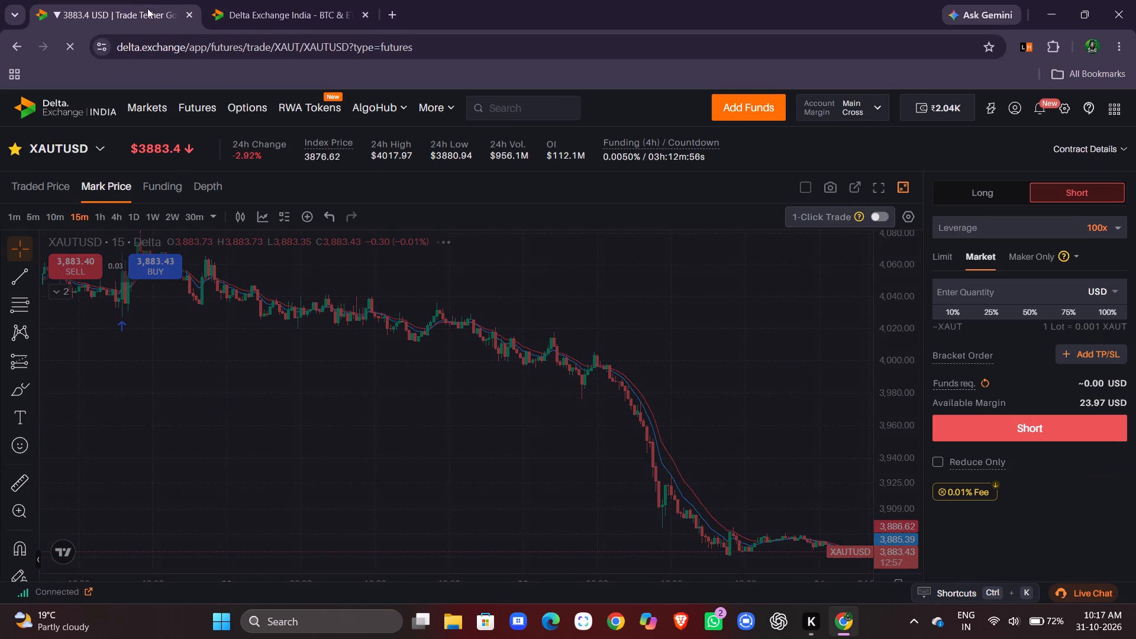
{"action": "scroll", "coordinate": [725, 436], "scroll_direction": "left", "scroll_amount": 5}
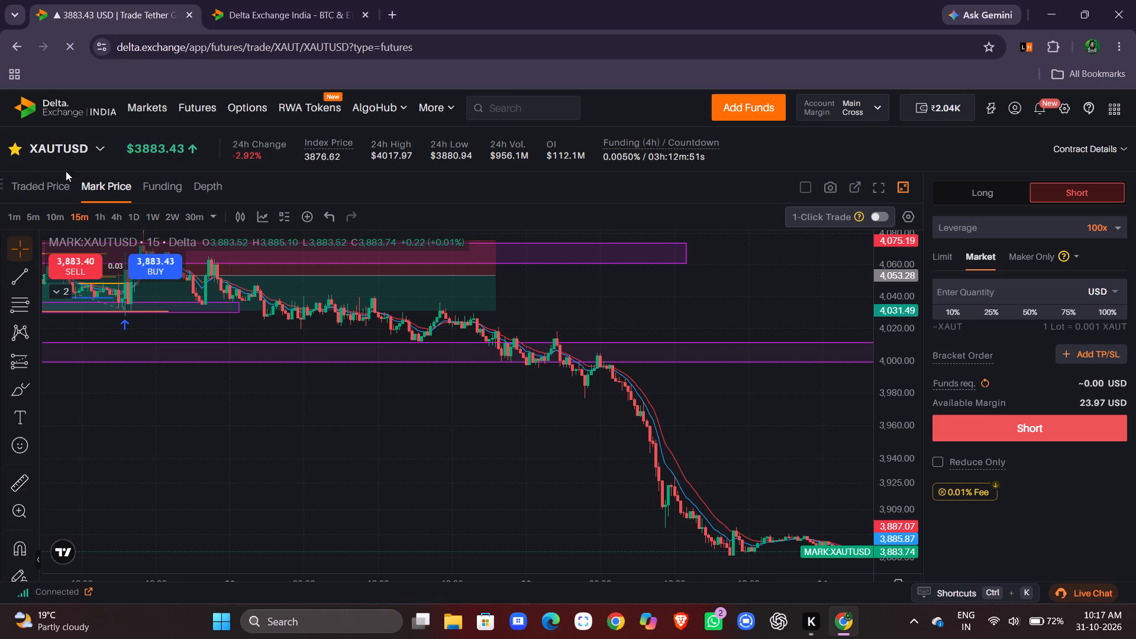
Switch the trading view from XAUTUSD to the SOLUSD (Solana) perpetual futures contract.
{"action": "left_click", "coordinate": [51, 139]}
{"action": "left_click", "coordinate": [59, 150]}
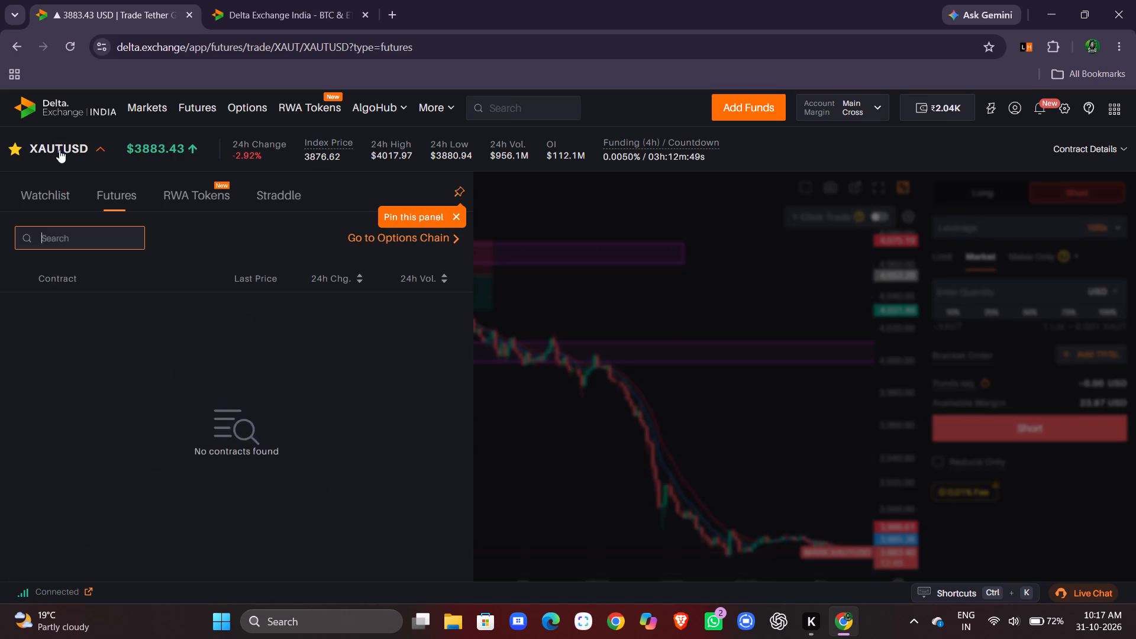
{"action": "scroll", "coordinate": [118, 462], "scroll_direction": "down", "scroll_amount": 1}
{"action": "left_click", "coordinate": [145, 480]}
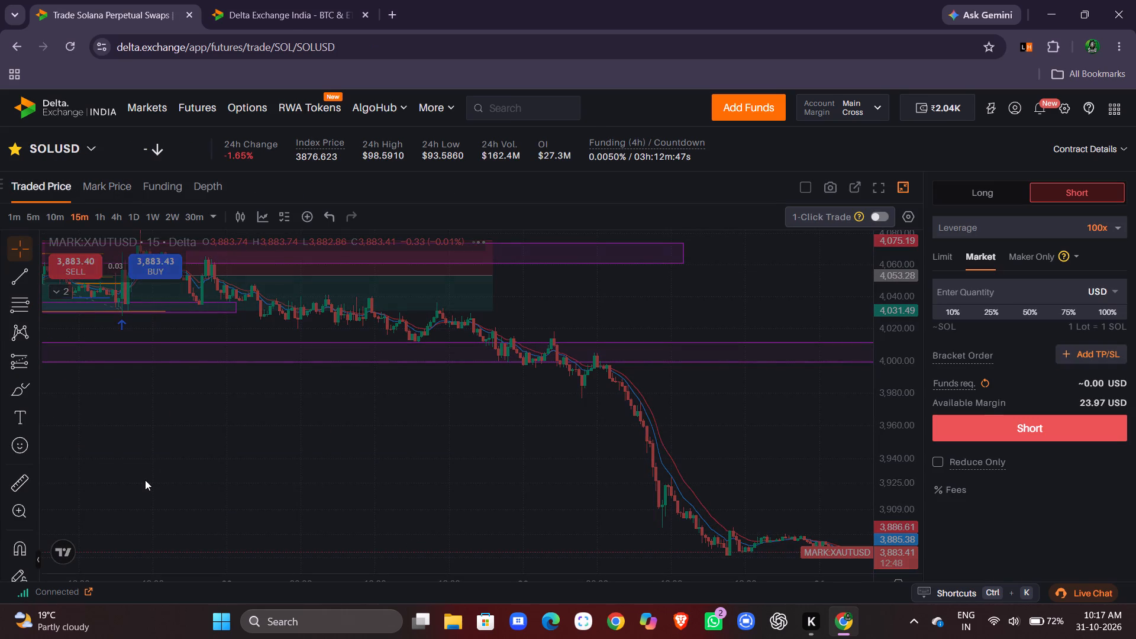
Examine the SOLUSD 15-minute chart around the purple zones, comparing earlier price swings with the most recent candles.
{"action": "scroll", "coordinate": [585, 360], "scroll_direction": "left", "scroll_amount": 1}
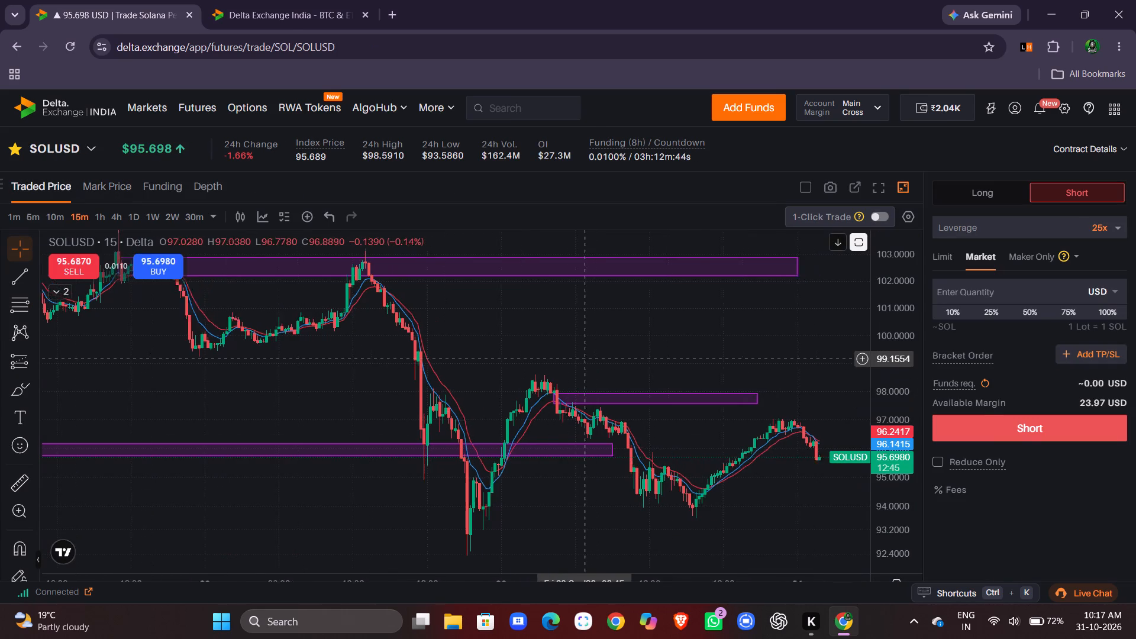
{"action": "scroll", "coordinate": [585, 360], "scroll_direction": "left", "scroll_amount": 2}
{"action": "scroll", "coordinate": [640, 335], "scroll_direction": "left", "scroll_amount": 1}
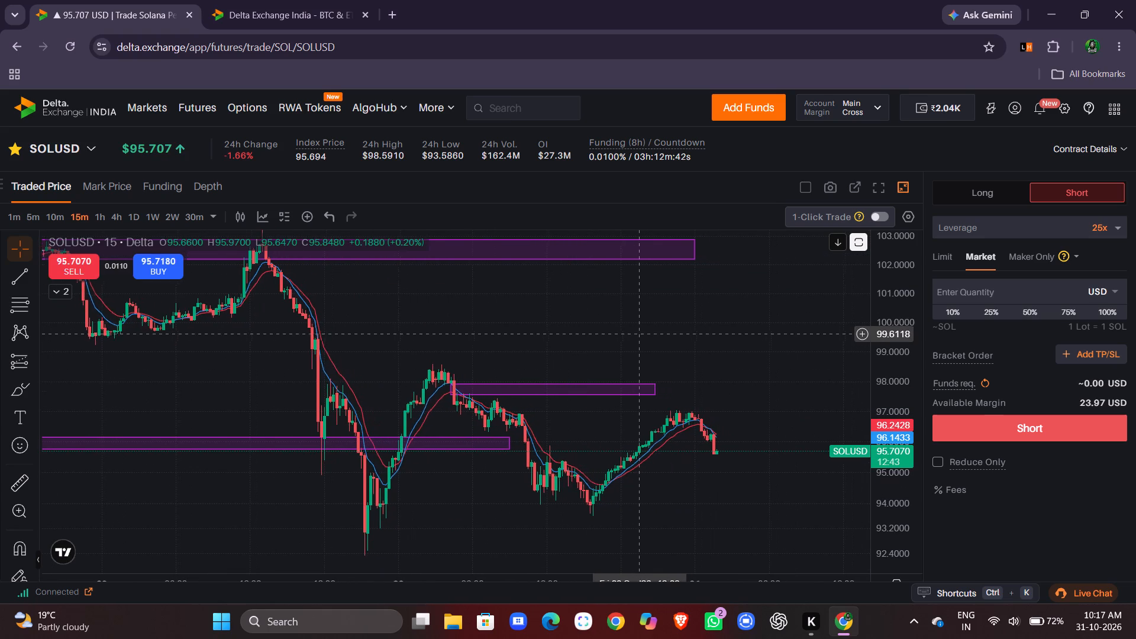
{"action": "scroll", "coordinate": [640, 335], "scroll_direction": "left", "scroll_amount": 1}
{"action": "left_click_drag", "start_coordinate": [899, 457], "coordinate": [898, 424]}
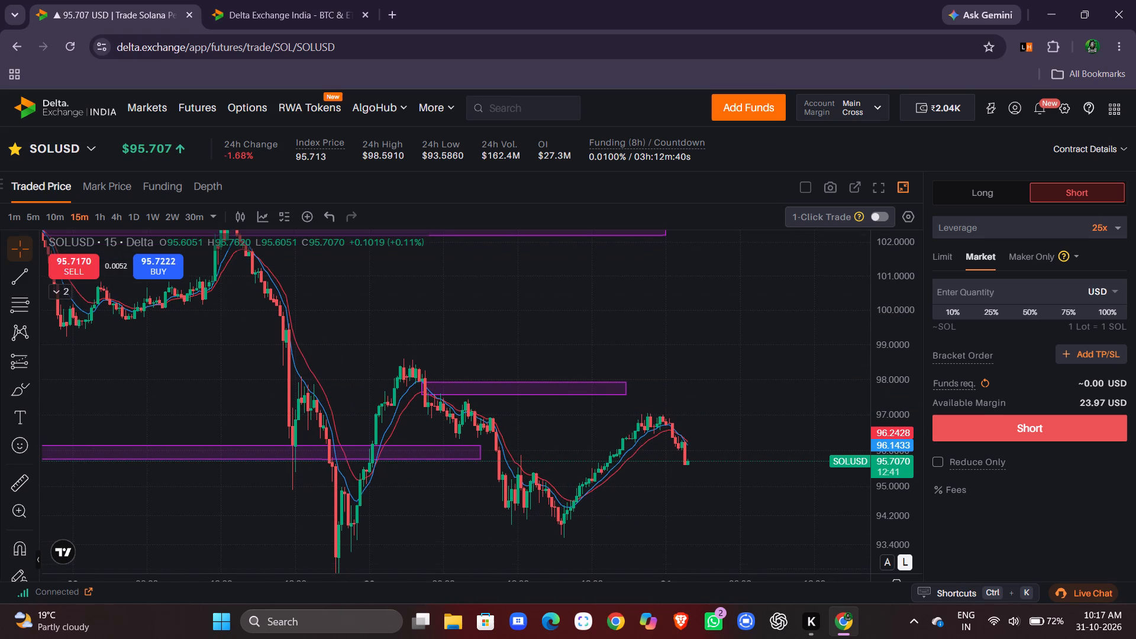
{"action": "left_click_drag", "start_coordinate": [808, 407], "coordinate": [791, 329]}
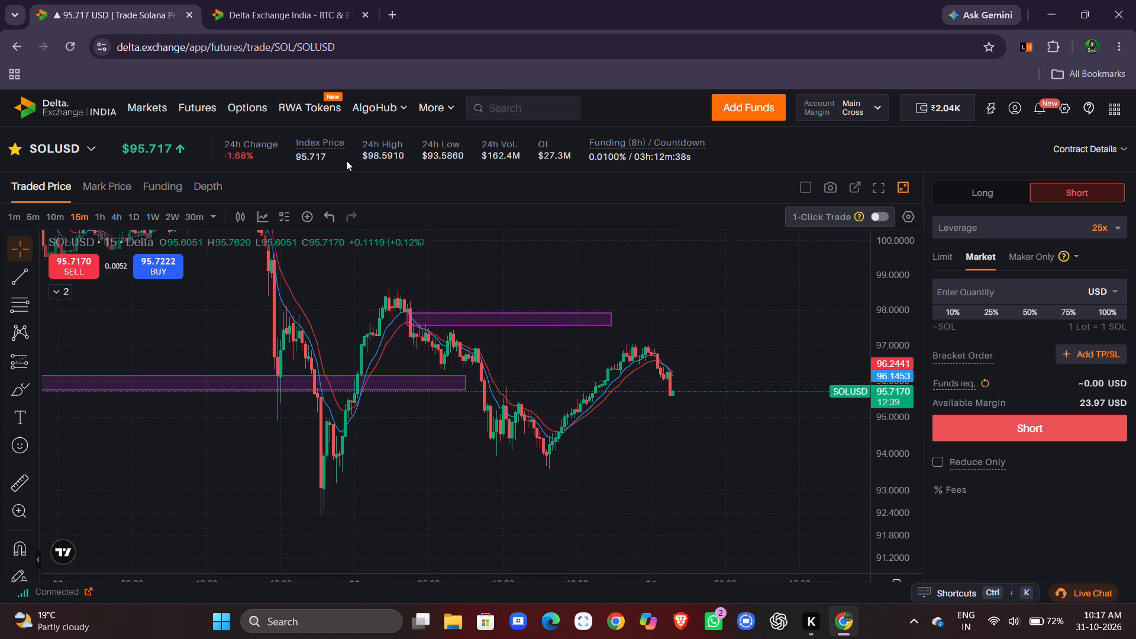
{"action": "scroll", "coordinate": [317, 275], "scroll_direction": "right", "scroll_amount": 1}
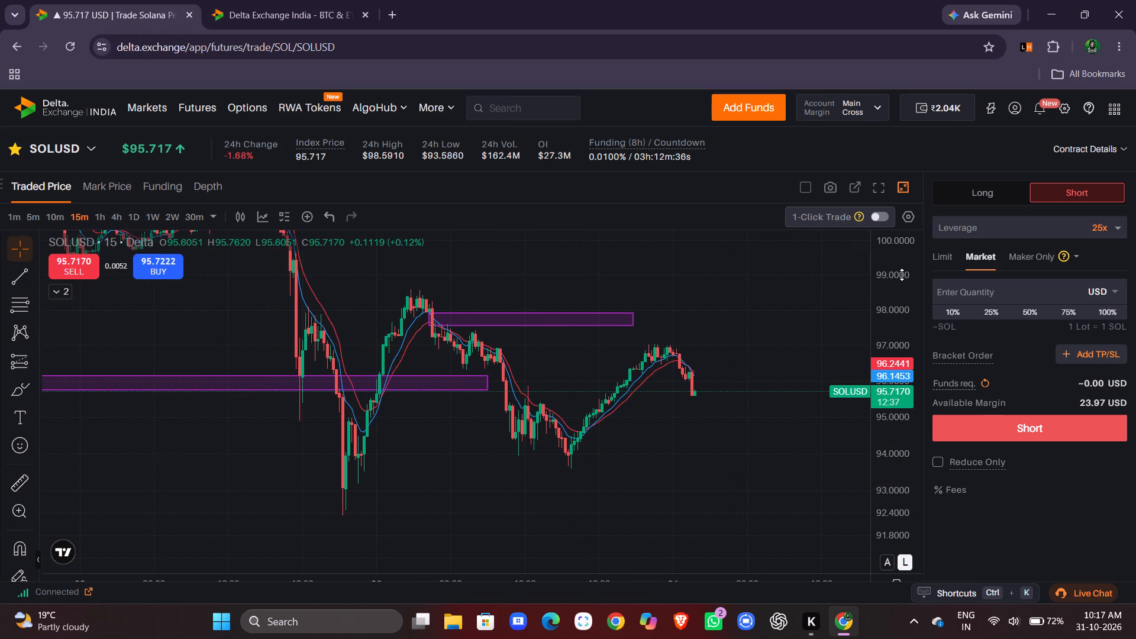
{"action": "left_click_drag", "start_coordinate": [902, 275], "coordinate": [924, 326]}
{"action": "left_click_drag", "start_coordinate": [525, 459], "coordinate": [877, 583]}
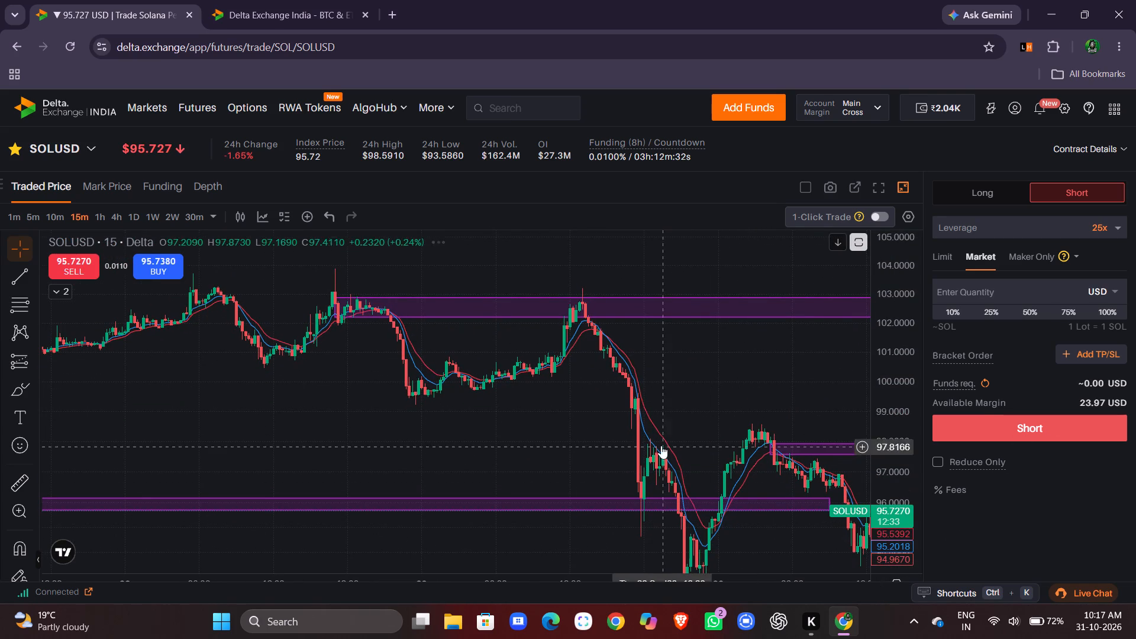
{"action": "left_click_drag", "start_coordinate": [683, 399], "coordinate": [665, 401]}
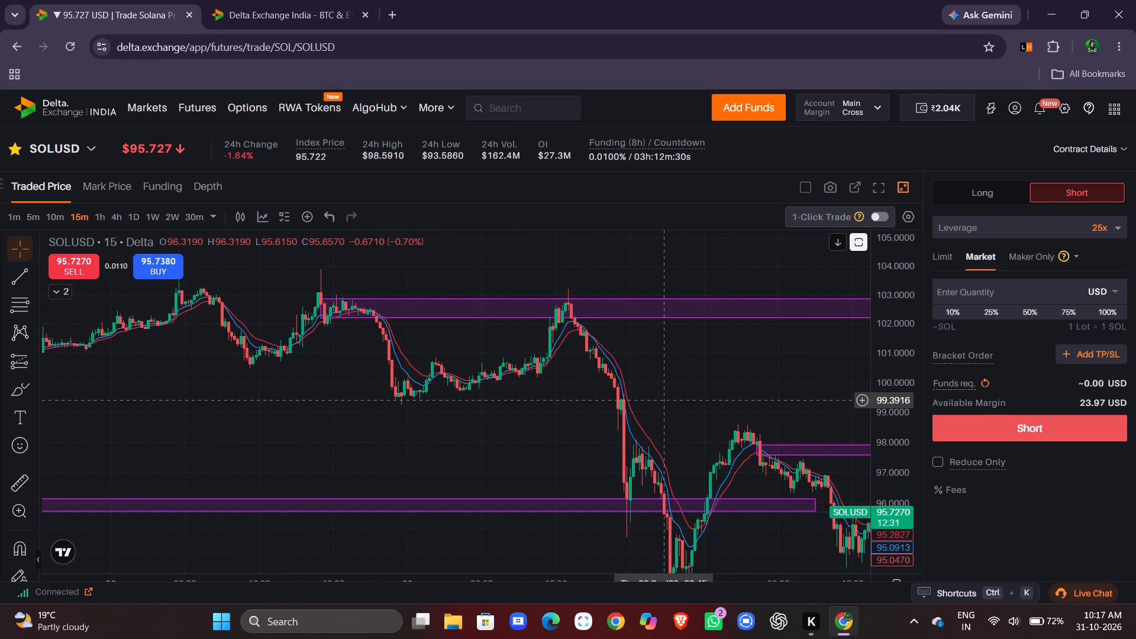
{"action": "left_click_drag", "start_coordinate": [665, 401], "coordinate": [644, 395]}
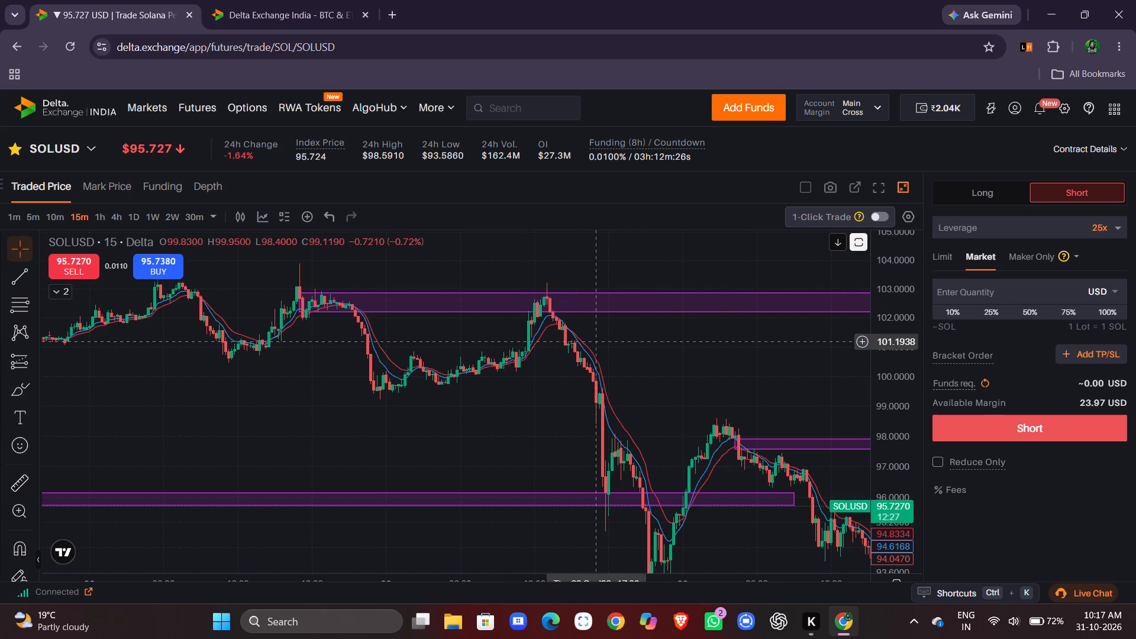
{"action": "left_click_drag", "start_coordinate": [647, 386], "coordinate": [486, 330]}
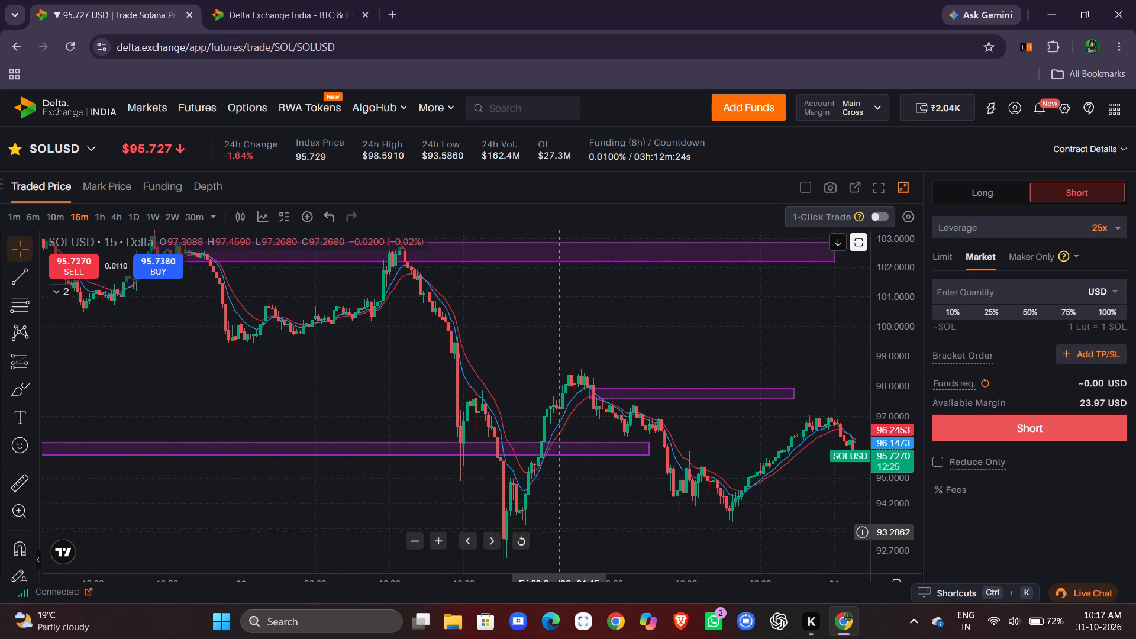
{"action": "left_click_drag", "start_coordinate": [559, 532], "coordinate": [501, 466]}
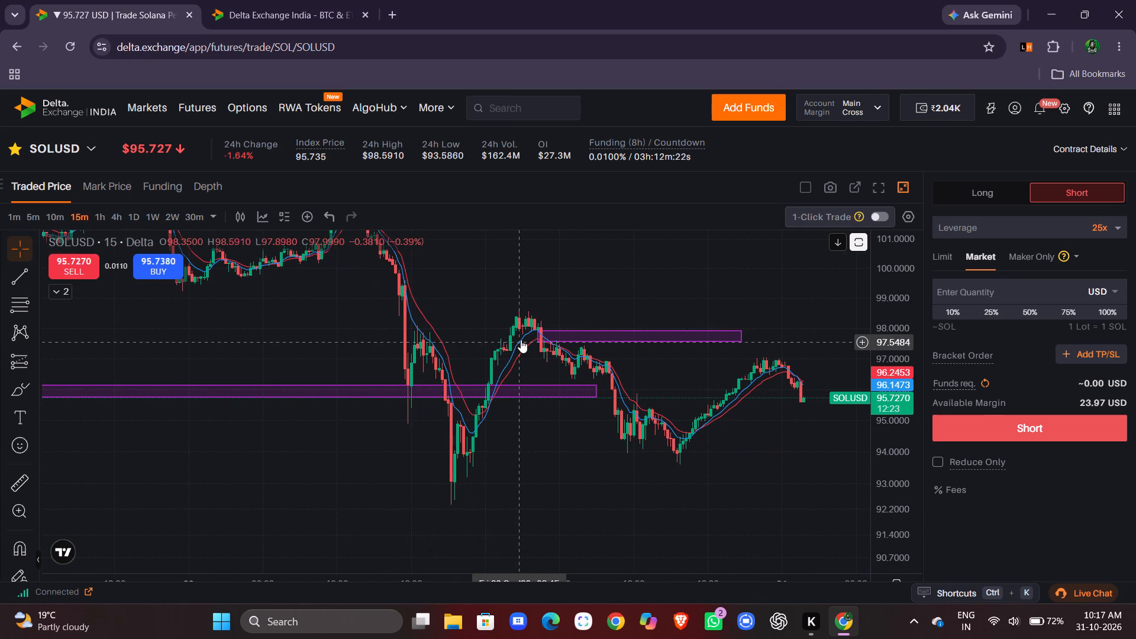
{"action": "left_click_drag", "start_coordinate": [550, 473], "coordinate": [432, 458]}
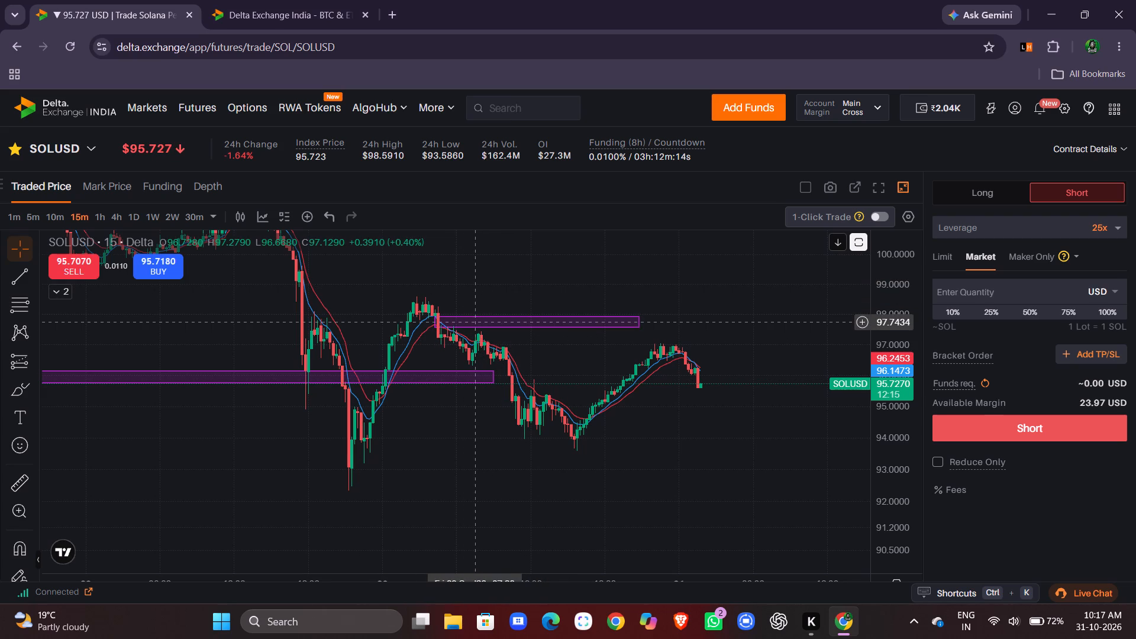
{"action": "left_click_drag", "start_coordinate": [473, 322], "coordinate": [501, 325]}
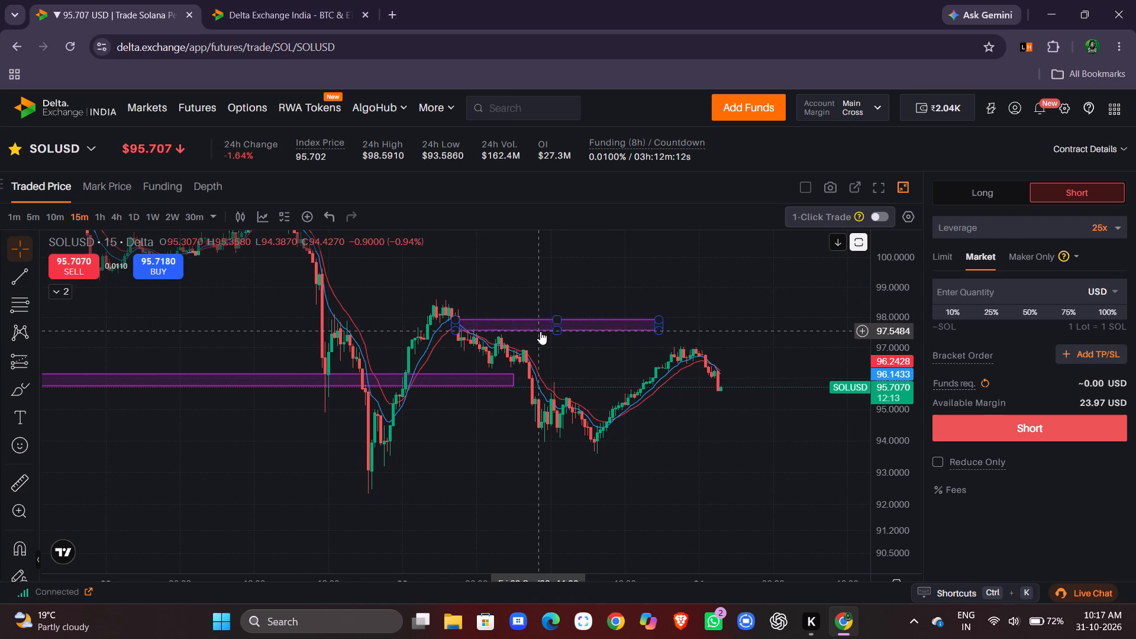
Move the purple zone rectangle near 98 down onto the recent swing high and adjust its lower edge, spanning about 96.51 to 96.91.
{"action": "left_click_drag", "start_coordinate": [539, 329], "coordinate": [578, 358]}
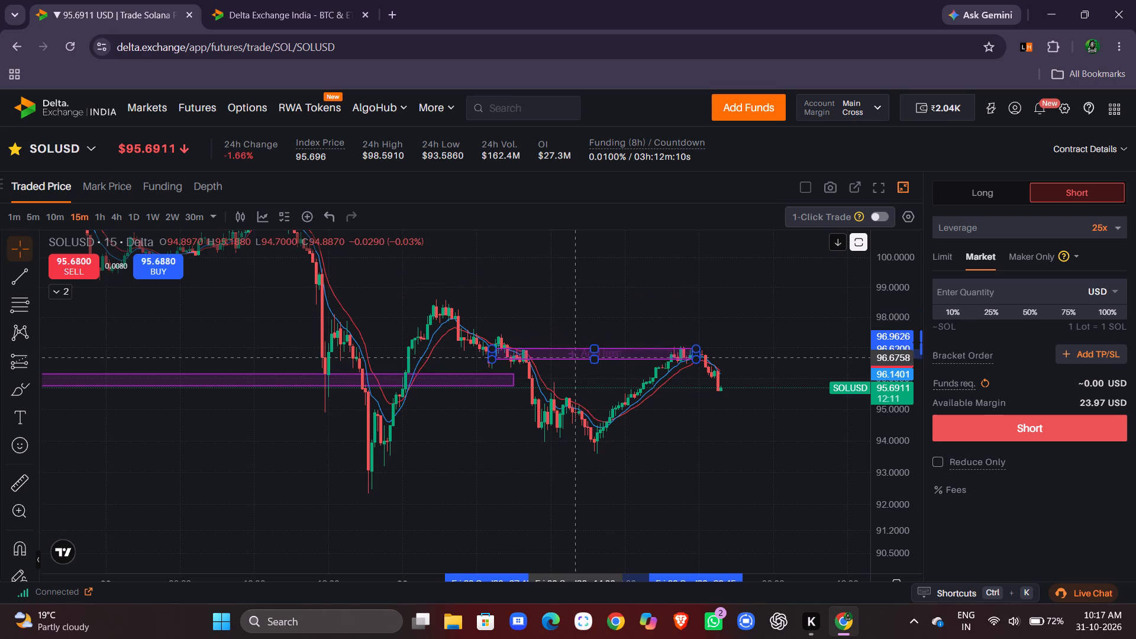
{"action": "left_click_drag", "start_coordinate": [578, 358], "coordinate": [600, 362]}
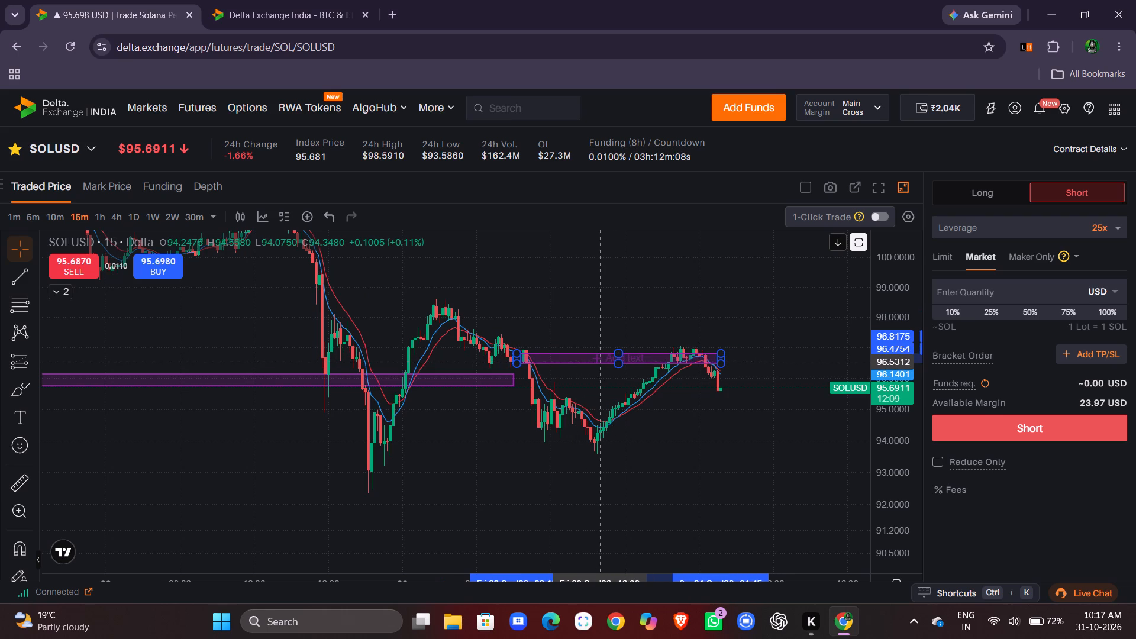
{"action": "left_click_drag", "start_coordinate": [600, 362], "coordinate": [599, 357]}
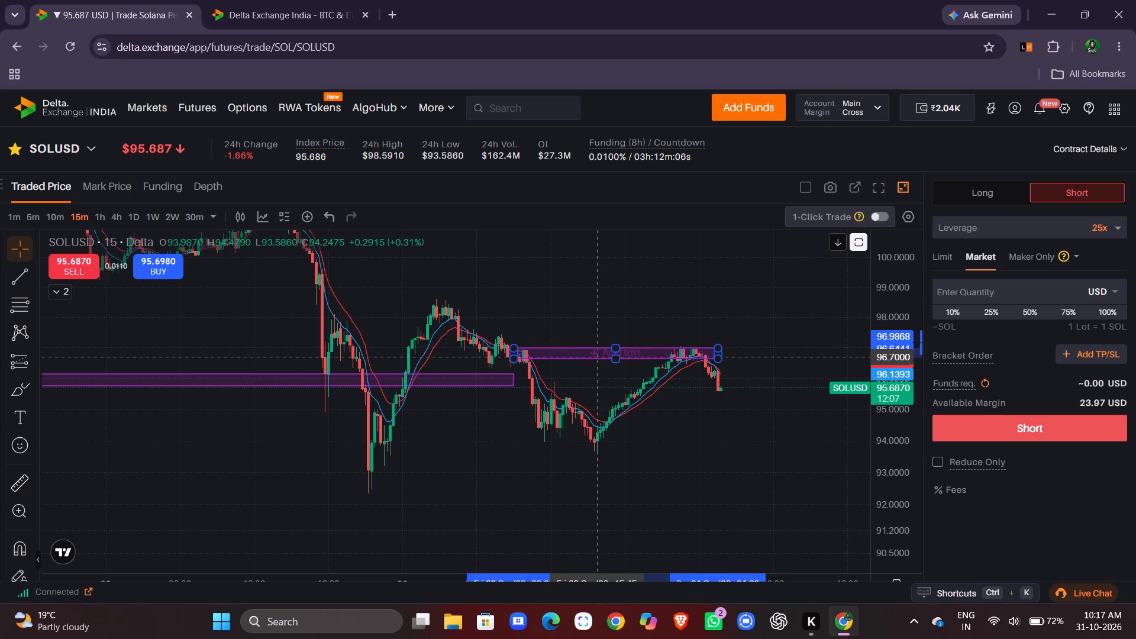
{"action": "left_click_drag", "start_coordinate": [599, 357], "coordinate": [599, 359]}
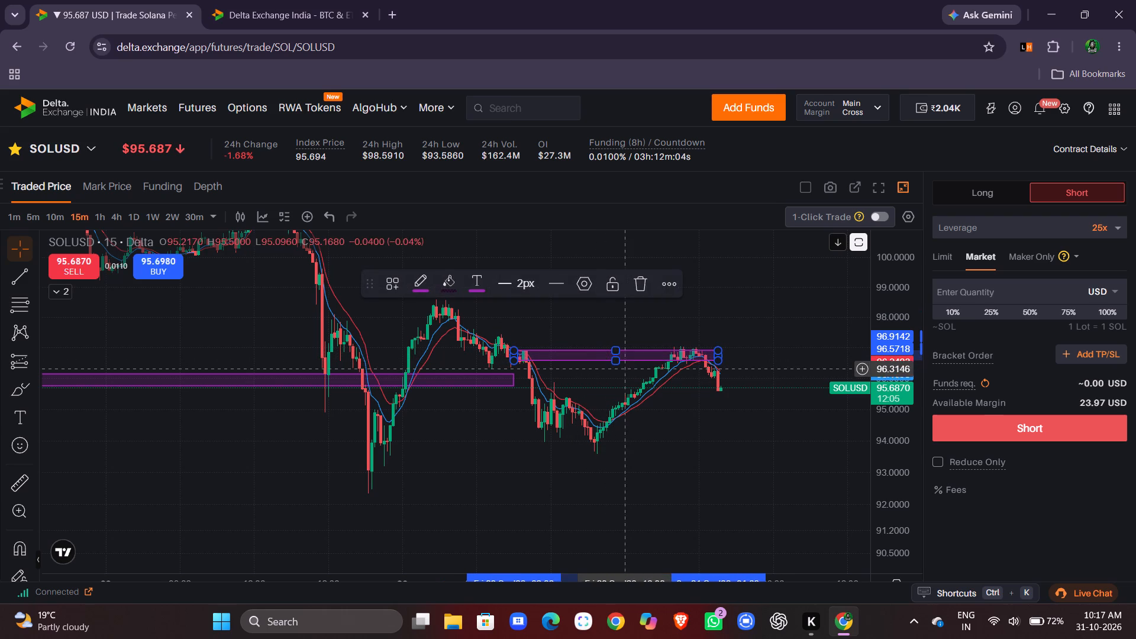
{"action": "left_click", "coordinate": [618, 363]}
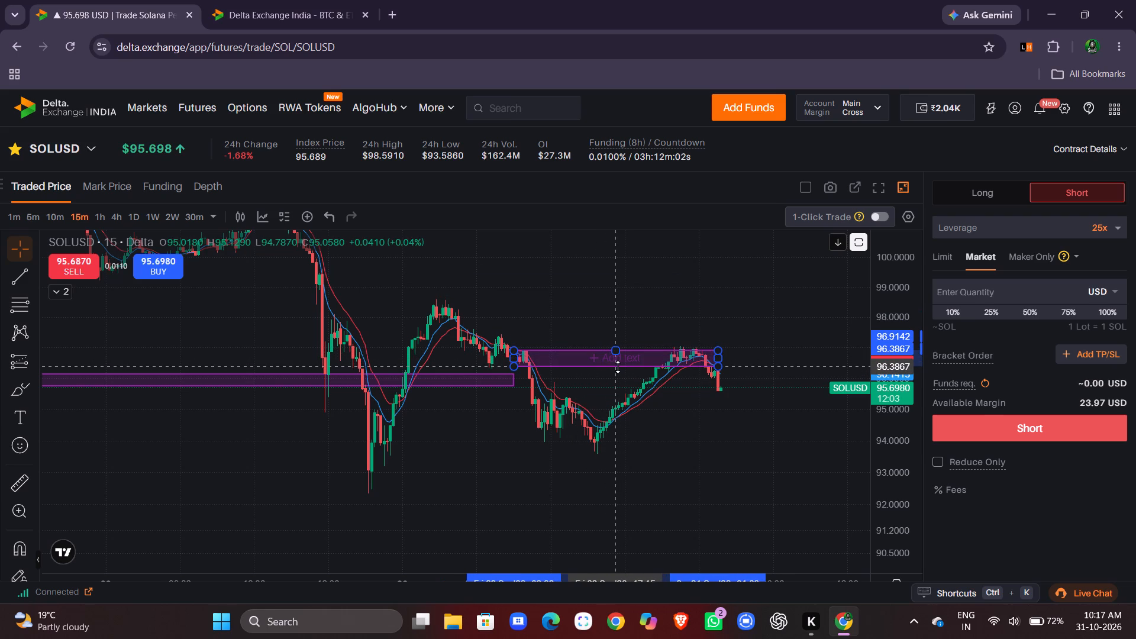
{"action": "left_click", "coordinate": [696, 451]}
Measure the price distance from the latest SOLUSD candle up to just above the repositioned purple zone.
{"action": "scroll", "coordinate": [696, 451], "scroll_direction": "left", "scroll_amount": 1}
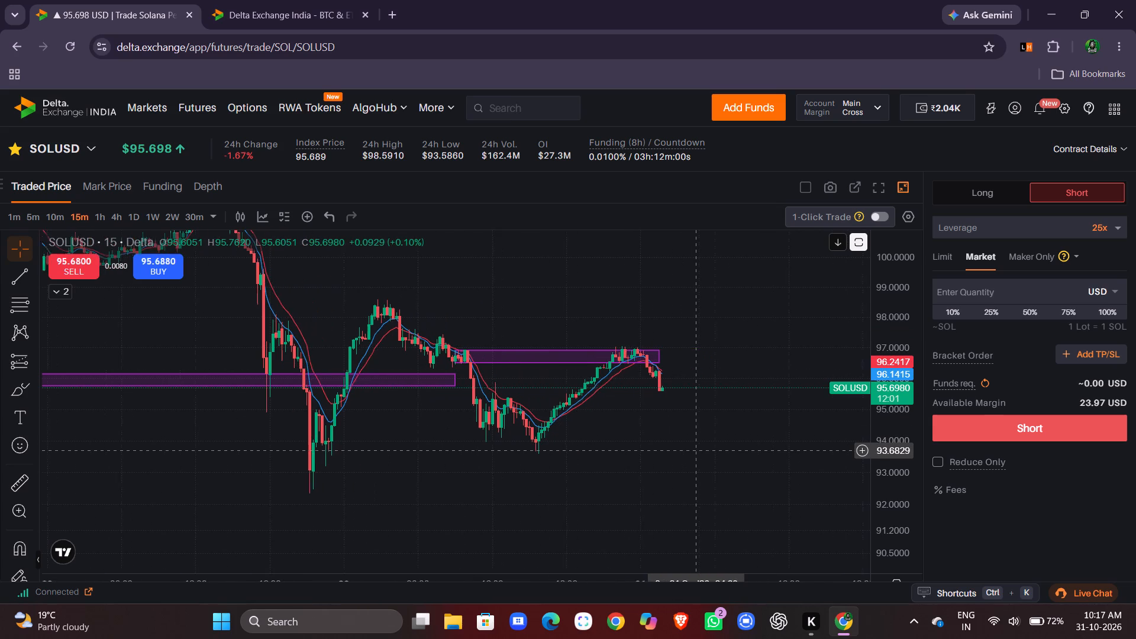
{"action": "scroll", "coordinate": [696, 451], "scroll_direction": "left", "scroll_amount": 1}
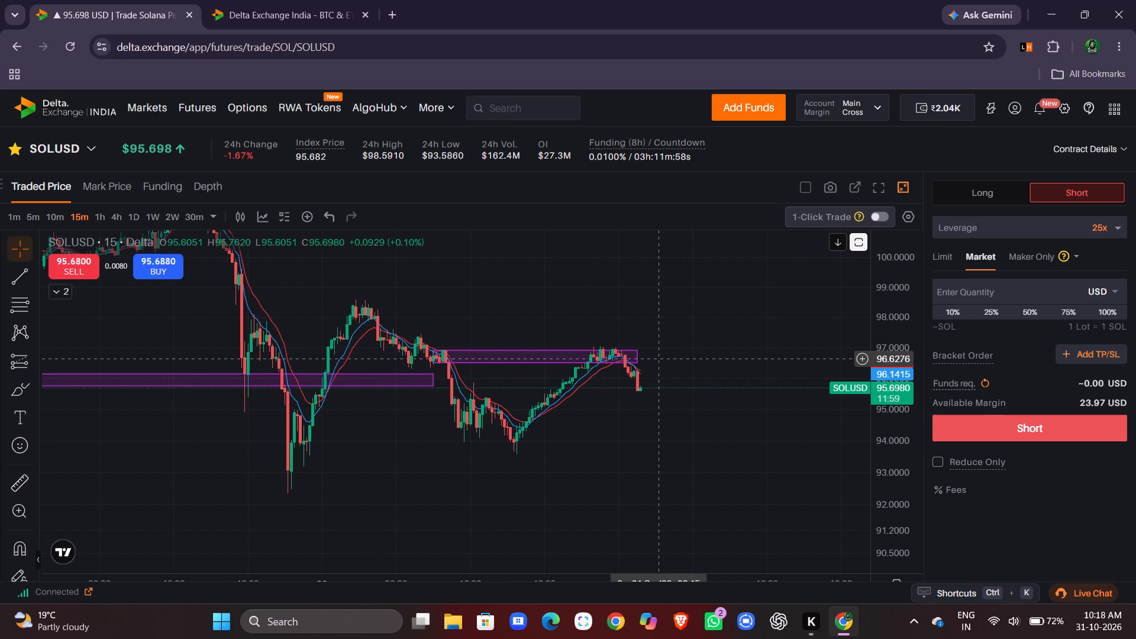
{"action": "left_click_drag", "start_coordinate": [643, 360], "coordinate": [654, 360]}
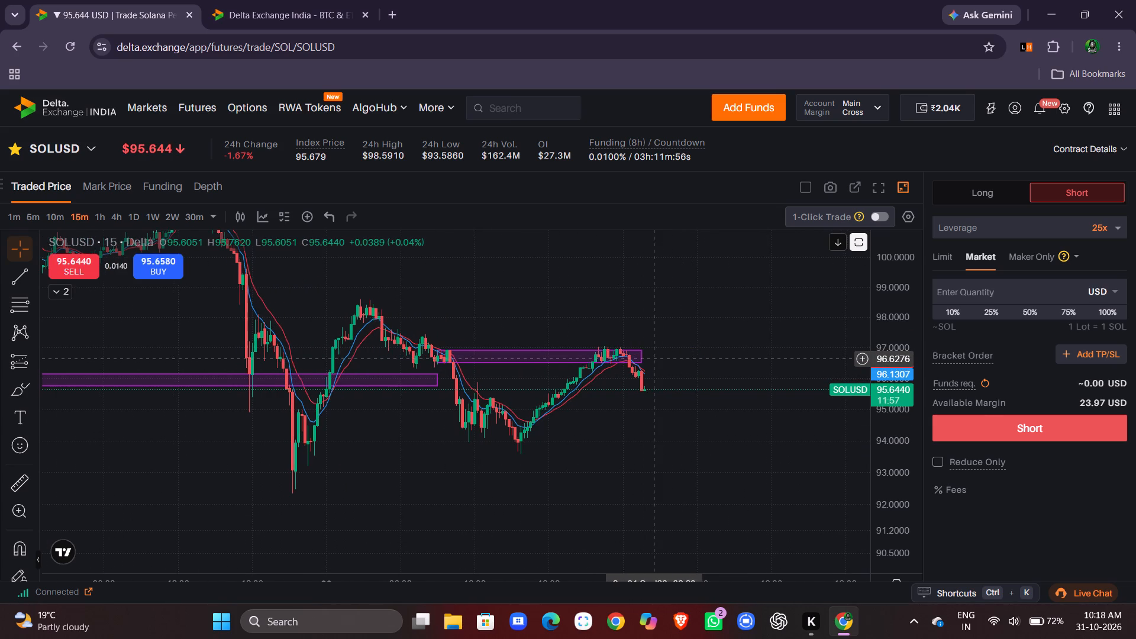
{"action": "left_click_drag", "start_coordinate": [654, 360], "coordinate": [655, 360]}
{"action": "scroll", "coordinate": [715, 387], "scroll_direction": "left", "scroll_amount": 1}
{"action": "left_click_drag", "start_coordinate": [895, 364], "coordinate": [900, 344]}
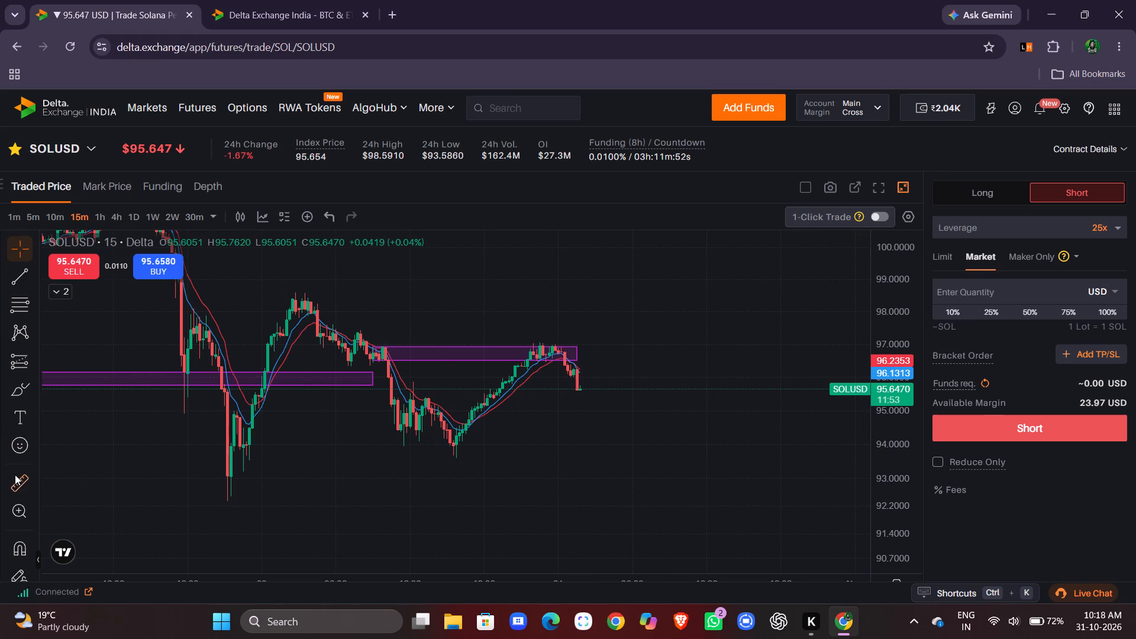
{"action": "left_click", "coordinate": [15, 477]}
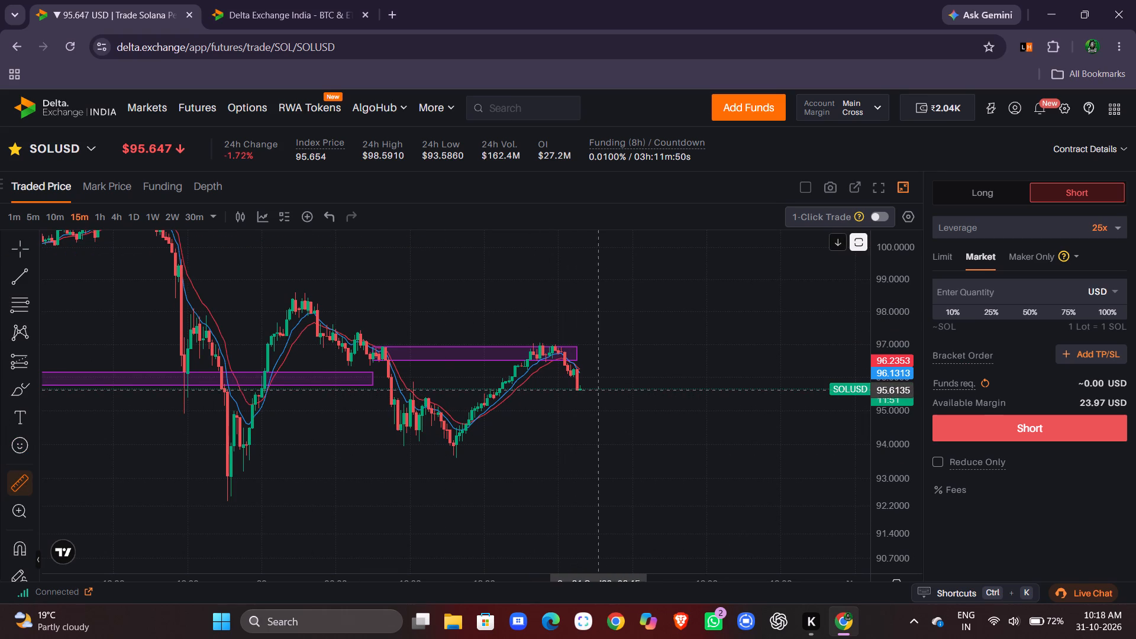
{"action": "left_click", "coordinate": [598, 390]}
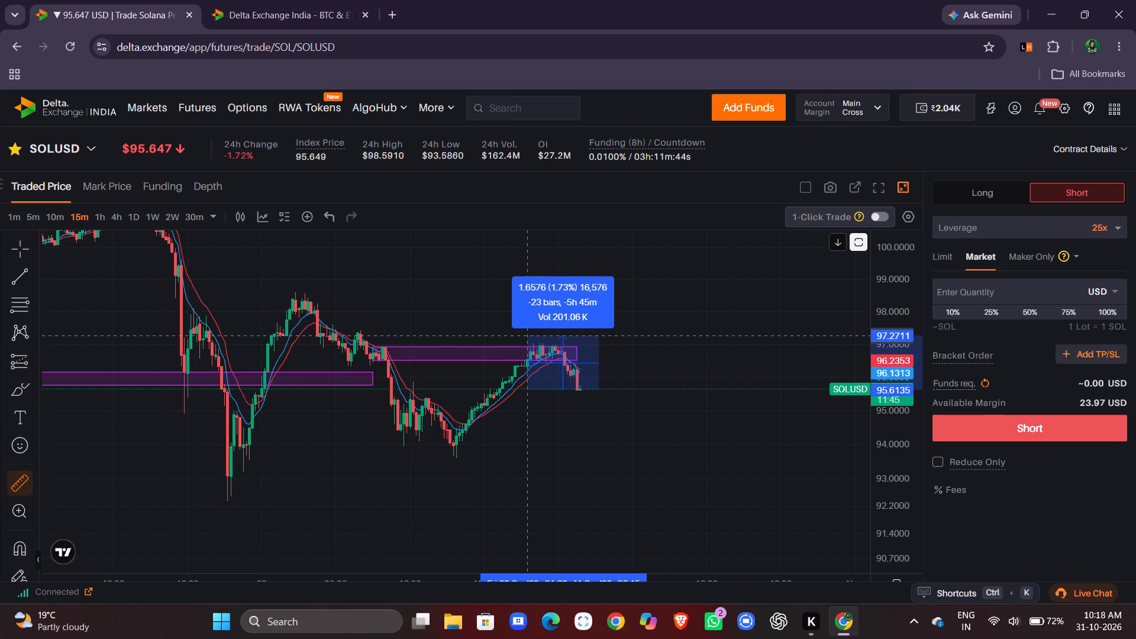
{"action": "left_click", "coordinate": [529, 336]}
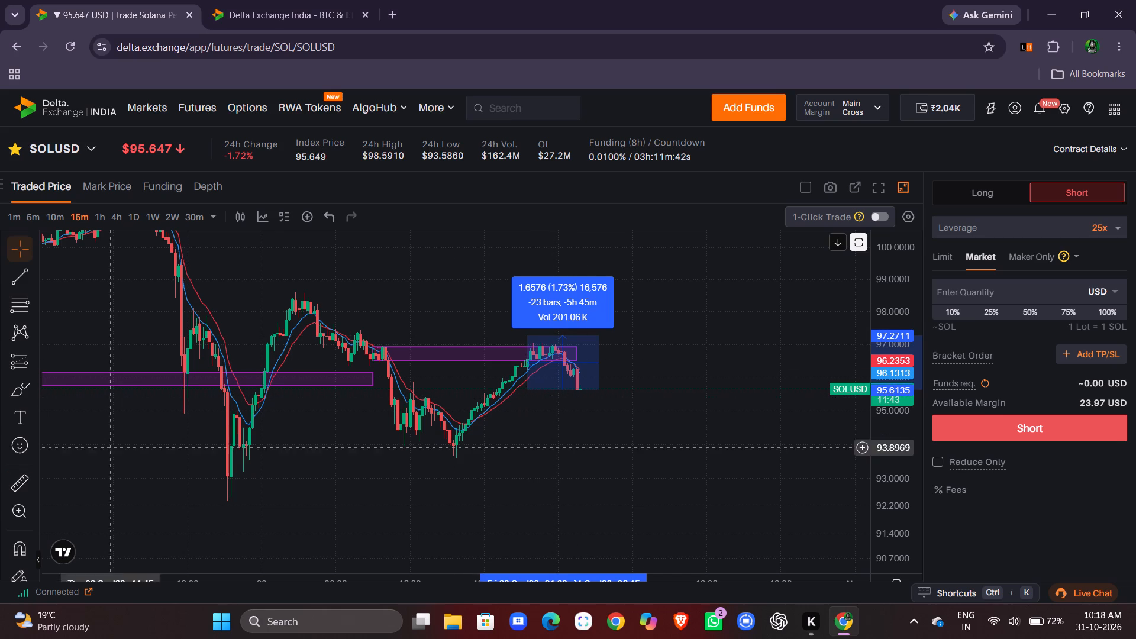
Measure the price distance from the latest SOLUSD candle down to the recent swing low, and clear the measurement.
{"action": "left_click", "coordinate": [9, 482]}
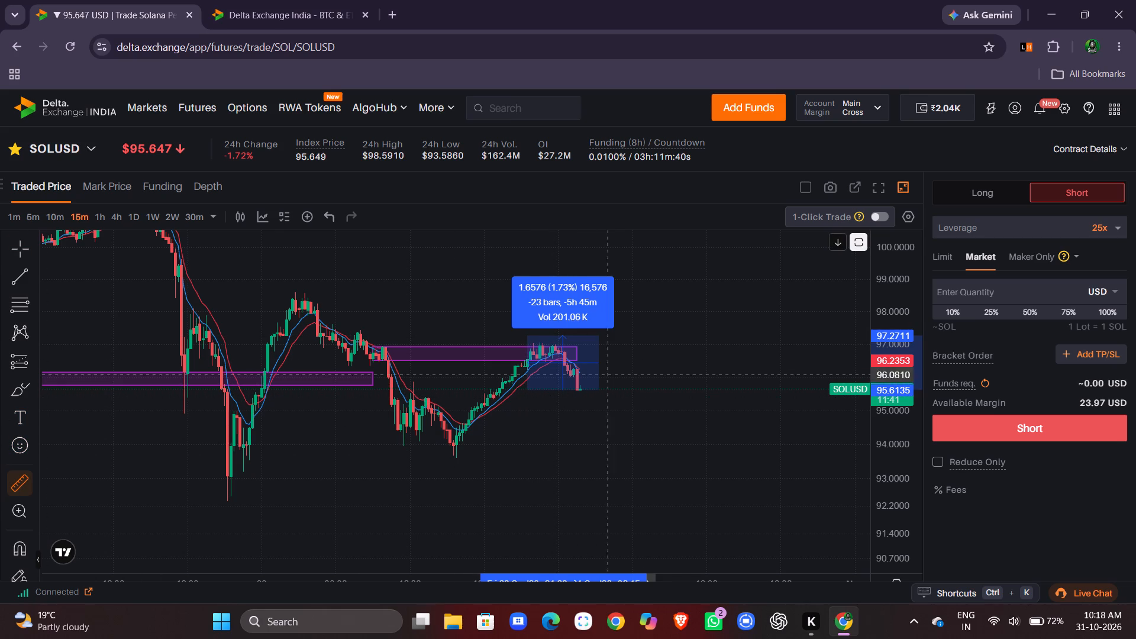
{"action": "left_click", "coordinate": [607, 389]}
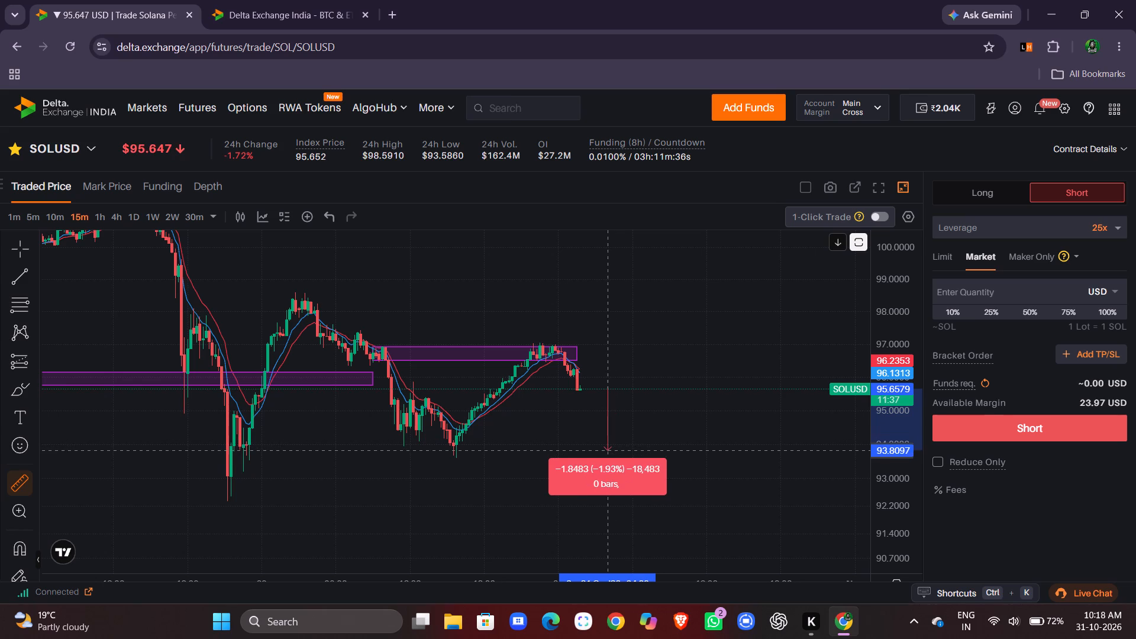
{"action": "left_click", "coordinate": [488, 457]}
{"action": "left_click", "coordinate": [640, 425]}
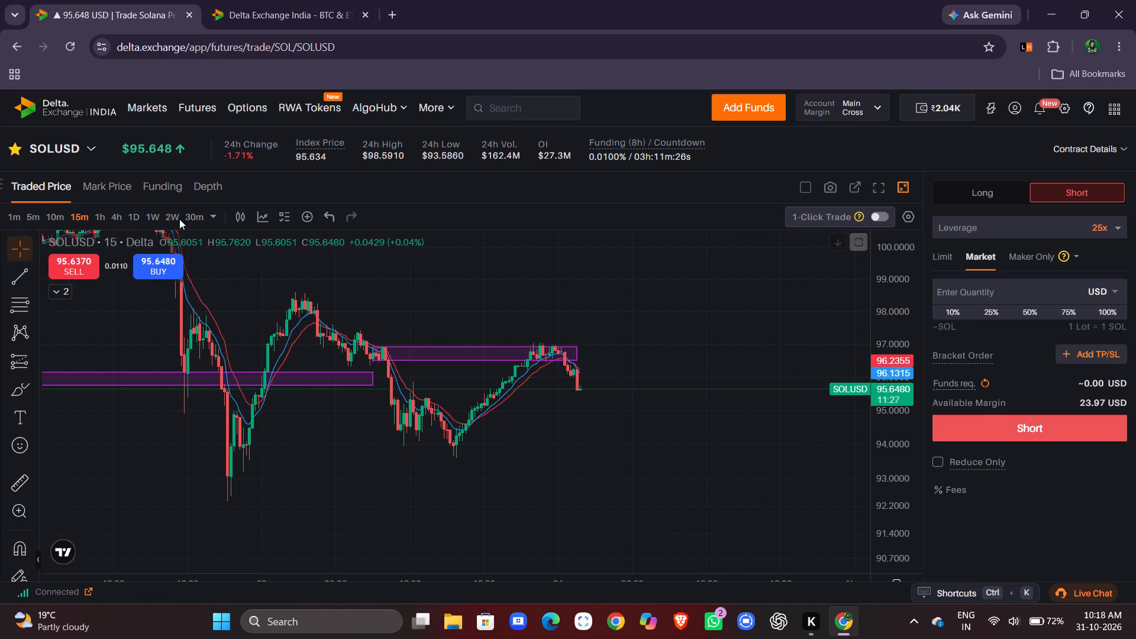
Switch the SOLUSD chart to the 1-minute timeframe.
{"action": "left_click", "coordinate": [15, 214]}
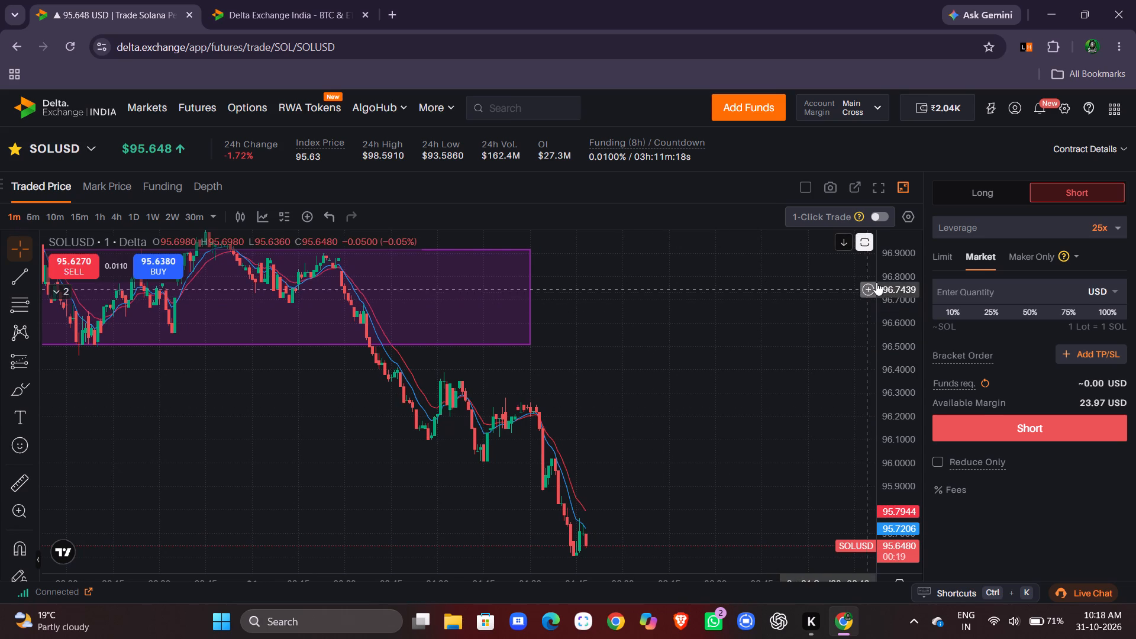
Measure the price distance from the latest SOLUSD candles up to about 95.89 on the 1-minute chart.
{"action": "left_click_drag", "start_coordinate": [895, 275], "coordinate": [873, 416]}
{"action": "left_click_drag", "start_coordinate": [783, 403], "coordinate": [696, 348]}
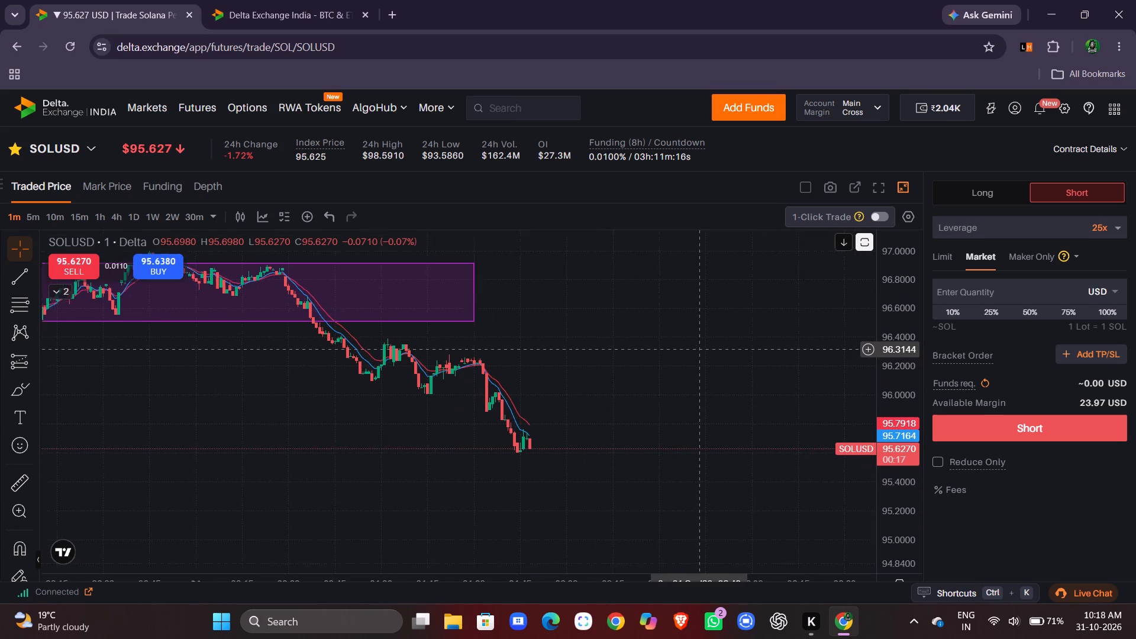
{"action": "left_click_drag", "start_coordinate": [696, 348], "coordinate": [689, 344]}
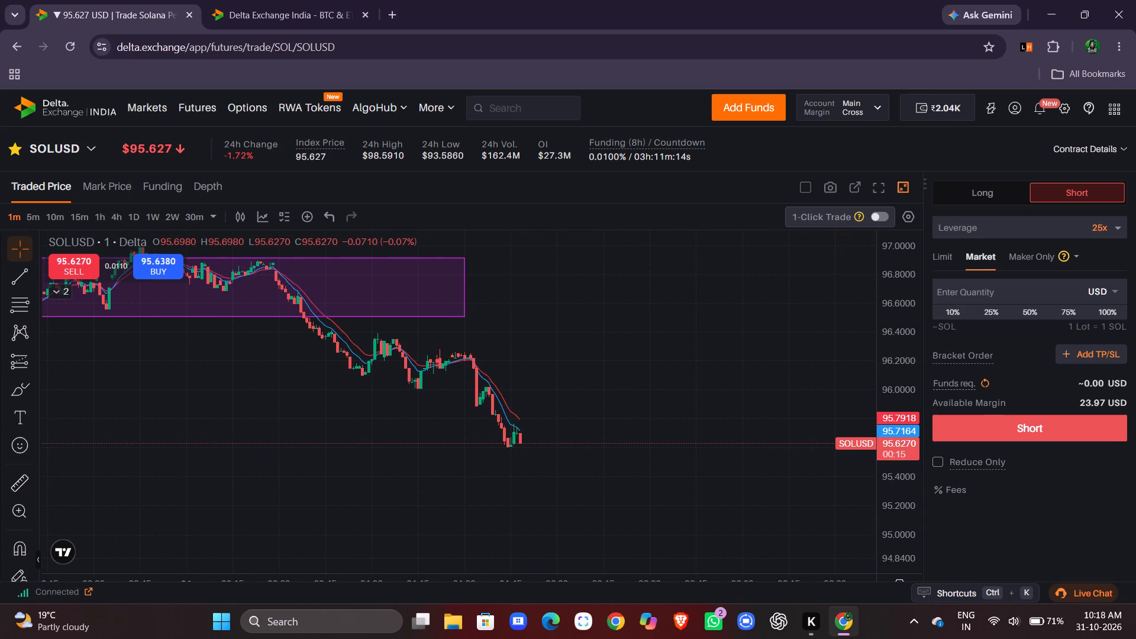
{"action": "left_click", "coordinate": [1008, 293]}
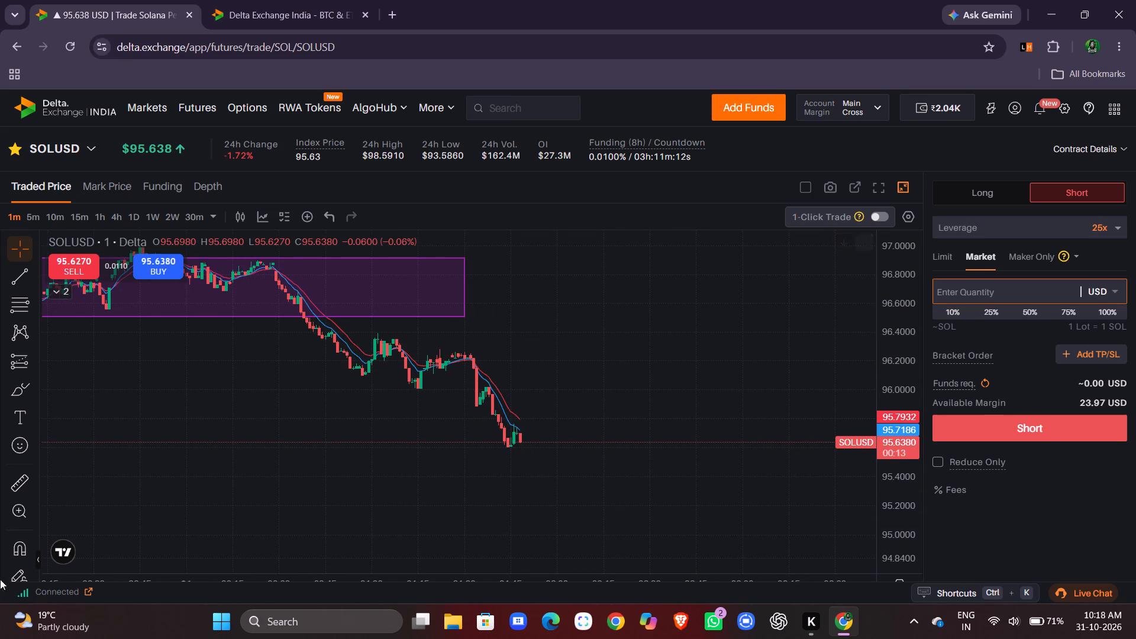
{"action": "left_click", "coordinate": [22, 483]}
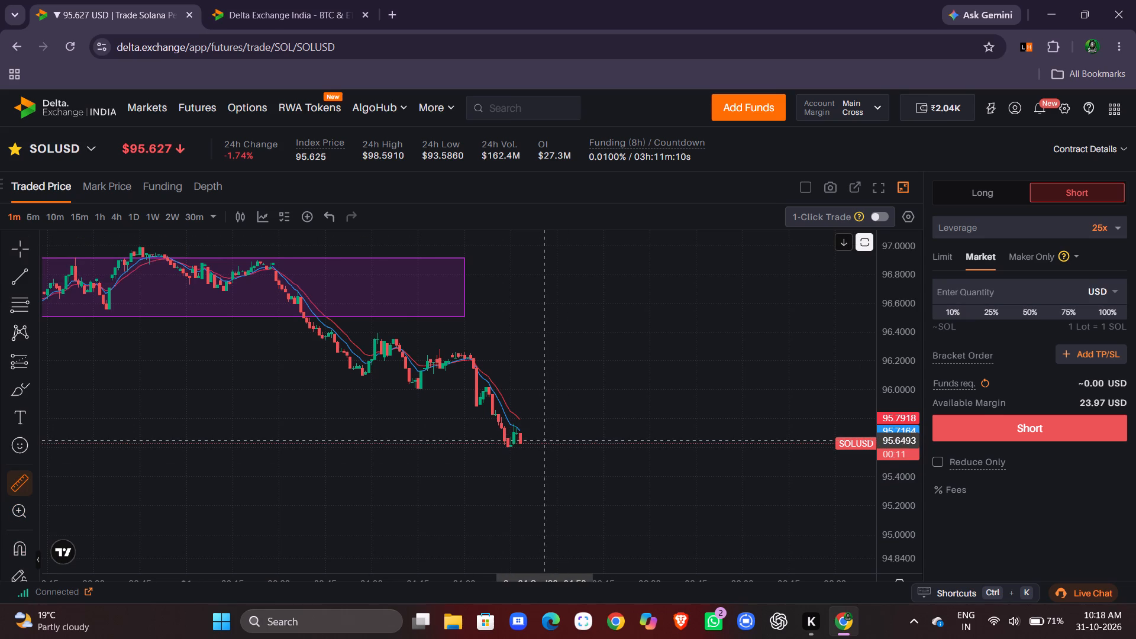
{"action": "left_click", "coordinate": [537, 446]}
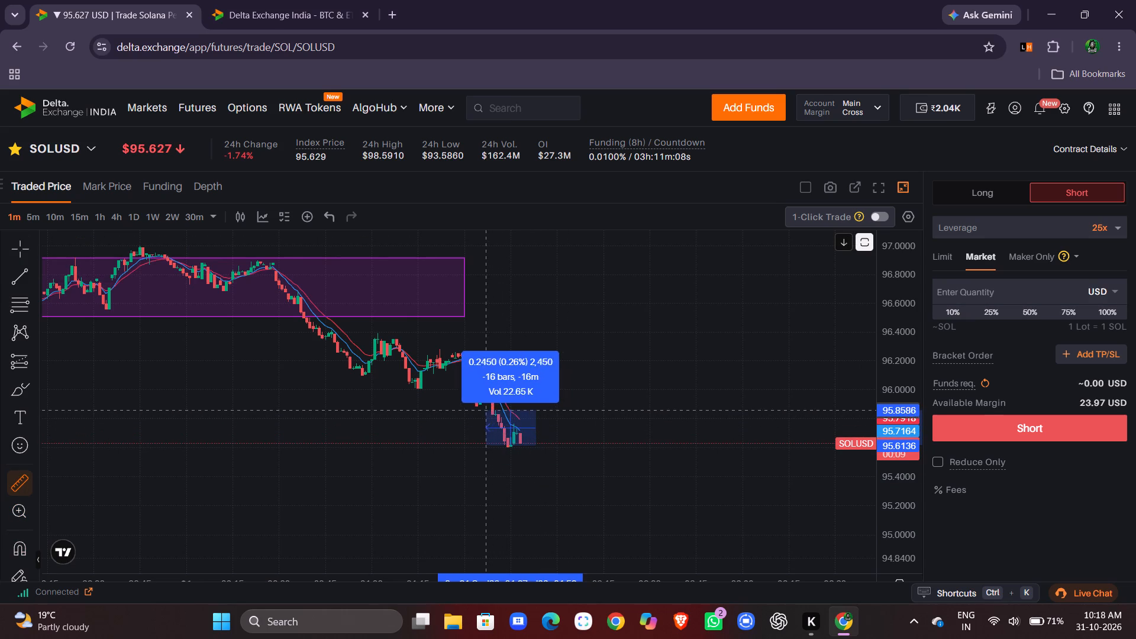
{"action": "left_click", "coordinate": [476, 405]}
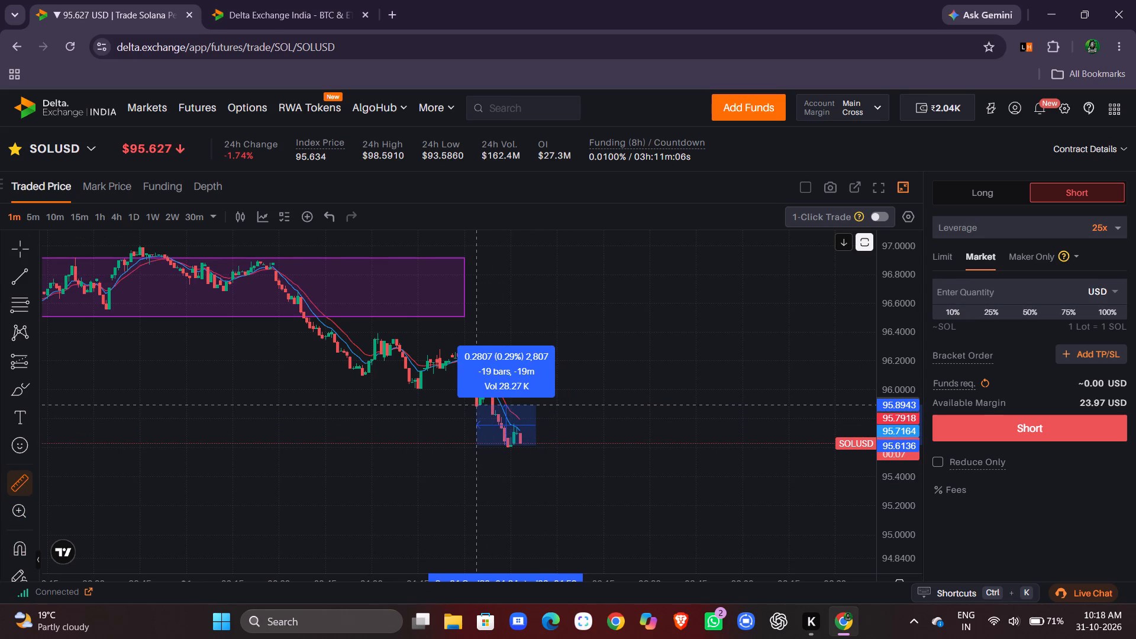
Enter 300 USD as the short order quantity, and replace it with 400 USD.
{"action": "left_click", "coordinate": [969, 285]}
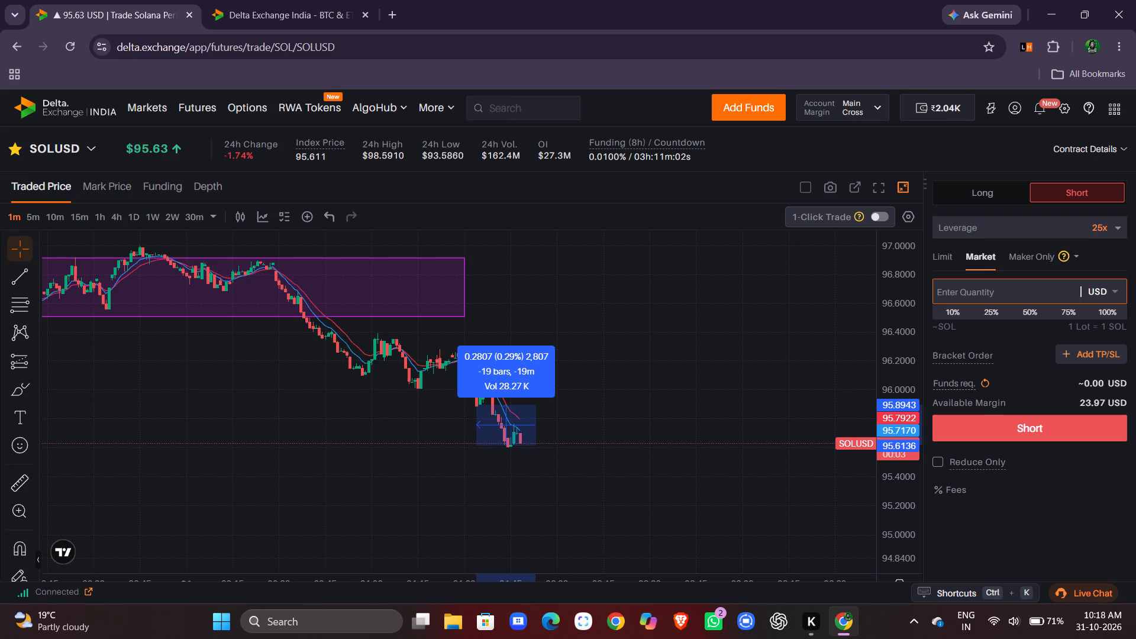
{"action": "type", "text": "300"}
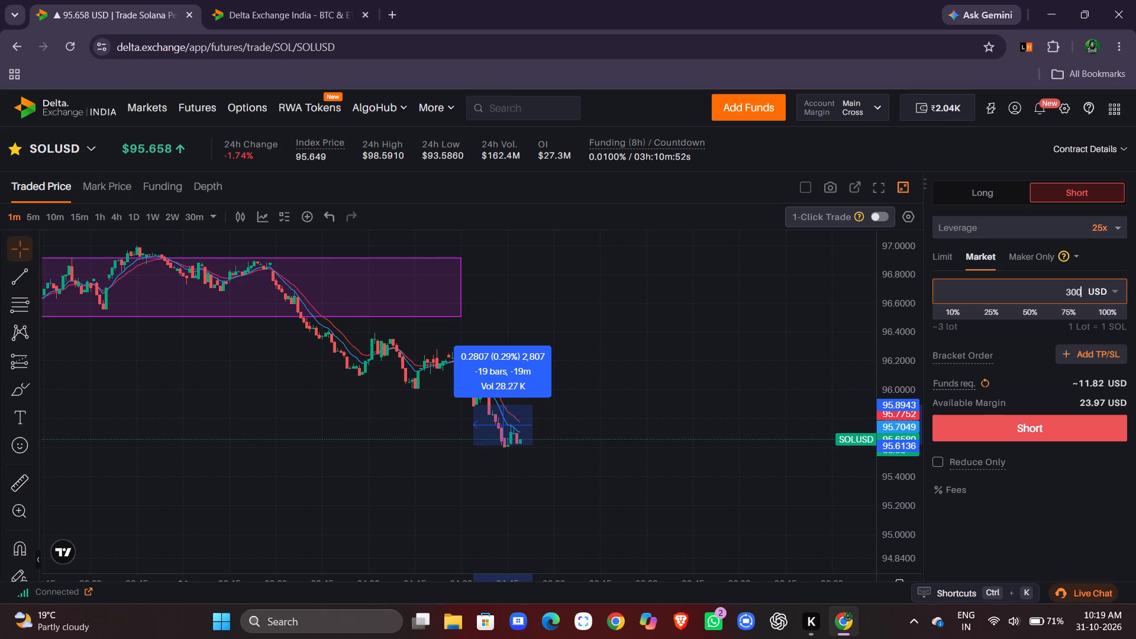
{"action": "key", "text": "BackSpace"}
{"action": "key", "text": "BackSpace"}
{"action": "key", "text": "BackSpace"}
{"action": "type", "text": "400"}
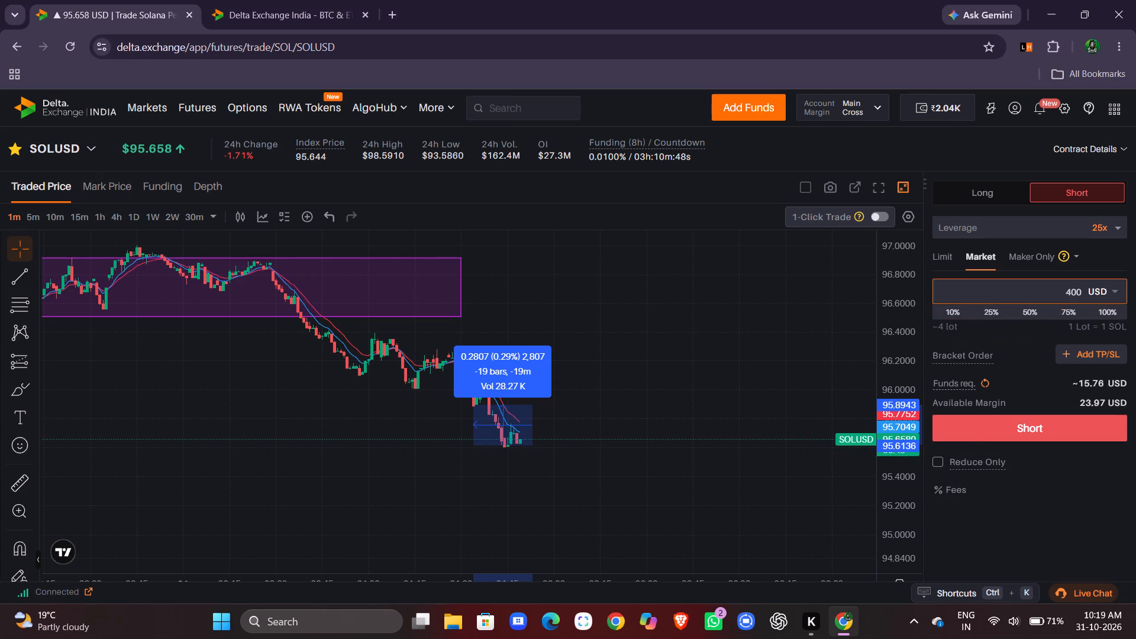
Clear the measurement and examine how the latest SOLUSD 1-minute candles develop after the drop.
{"action": "left_click_drag", "start_coordinate": [896, 444], "coordinate": [896, 431]}
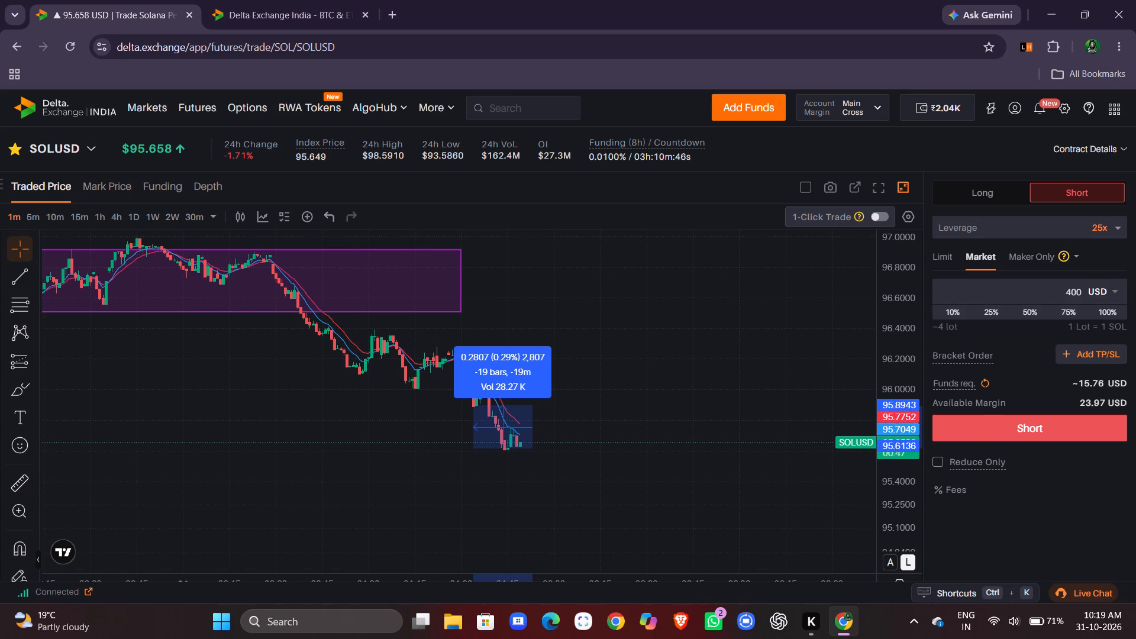
{"action": "left_click", "coordinate": [802, 406]}
{"action": "scroll", "coordinate": [778, 376], "scroll_direction": "down", "scroll_amount": 1}
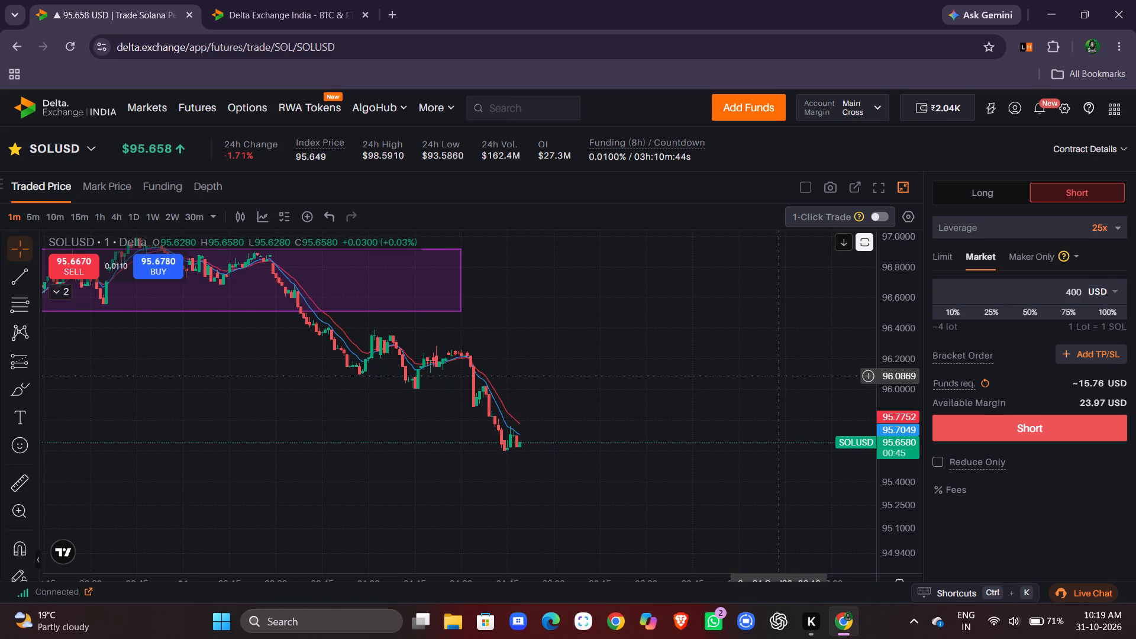
{"action": "scroll", "coordinate": [778, 376], "scroll_direction": "down", "scroll_amount": 1}
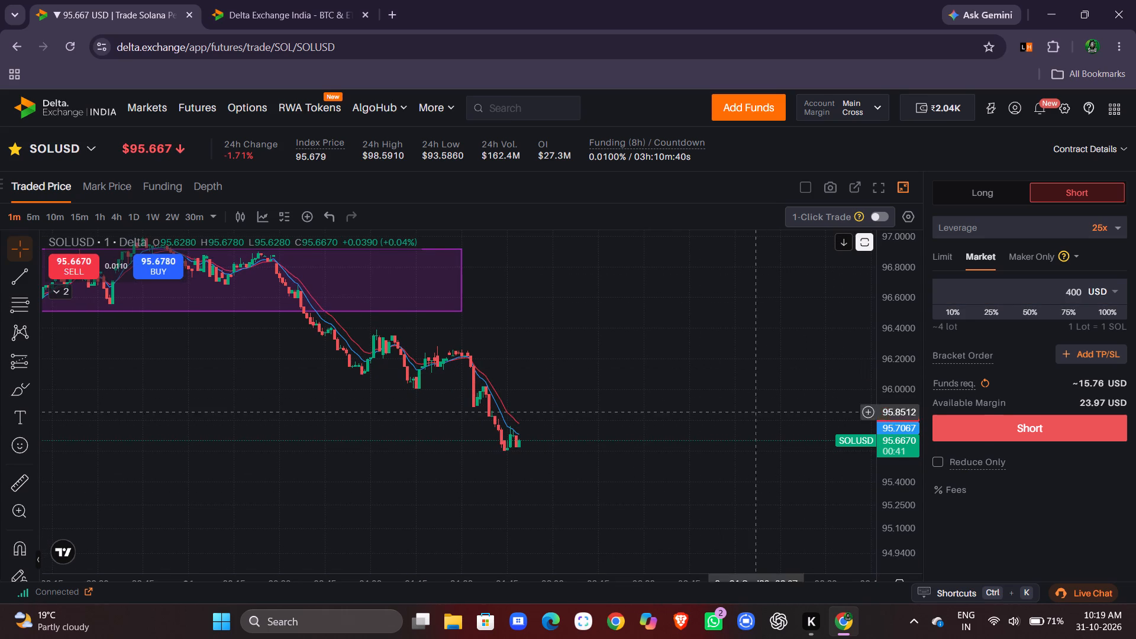
{"action": "left_click_drag", "start_coordinate": [880, 441], "coordinate": [889, 432]}
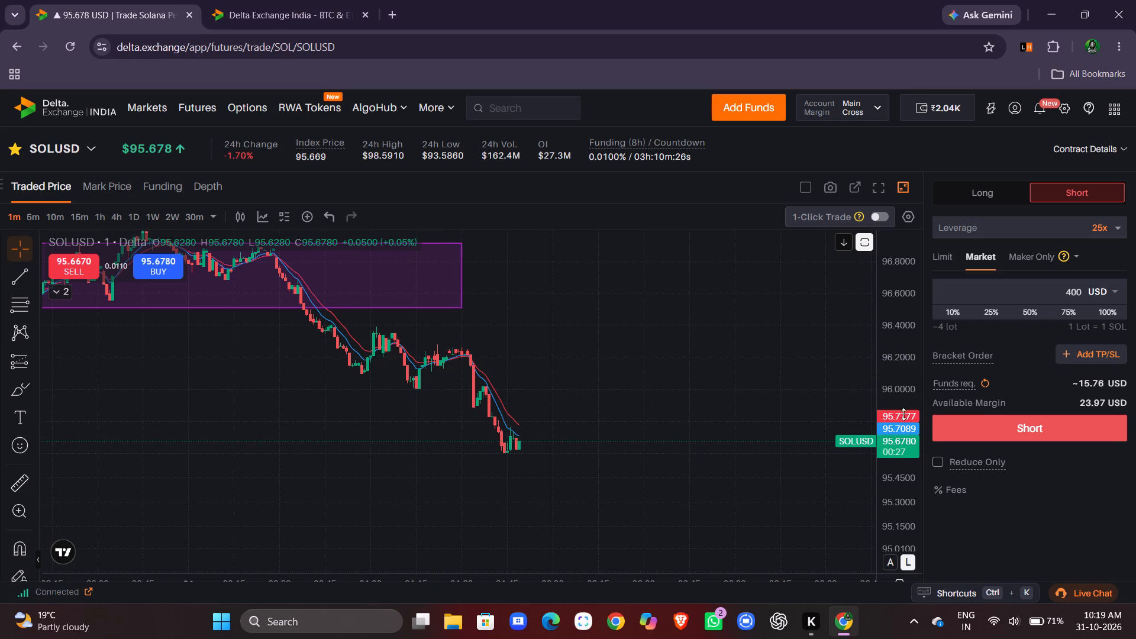
{"action": "left_click_drag", "start_coordinate": [896, 410], "coordinate": [896, 401]}
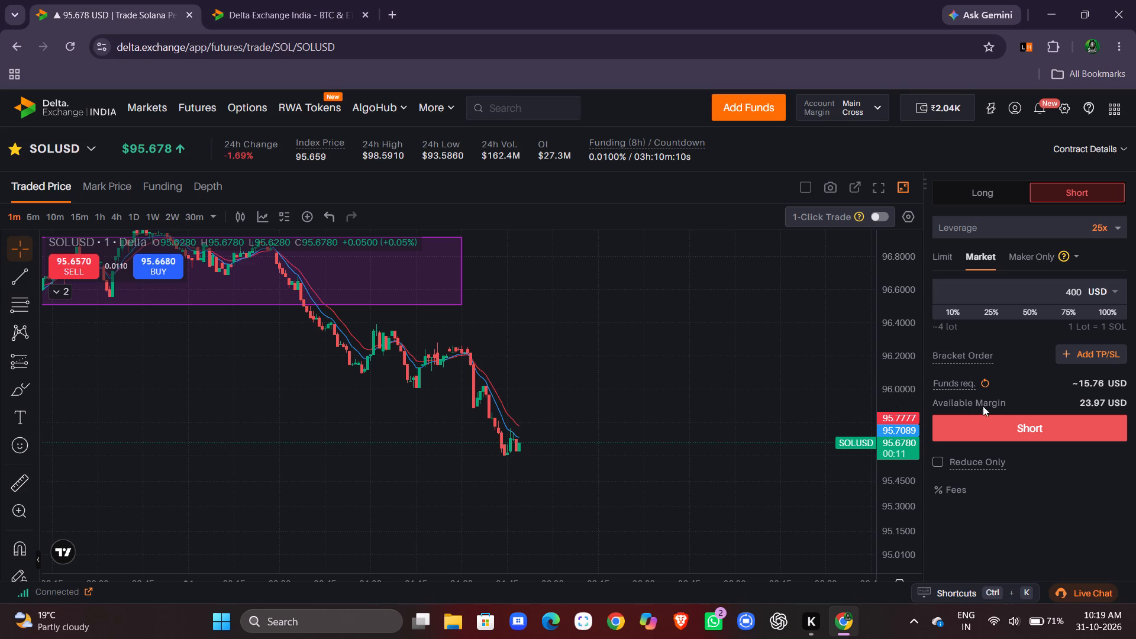
{"action": "left_click", "coordinate": [901, 398]}
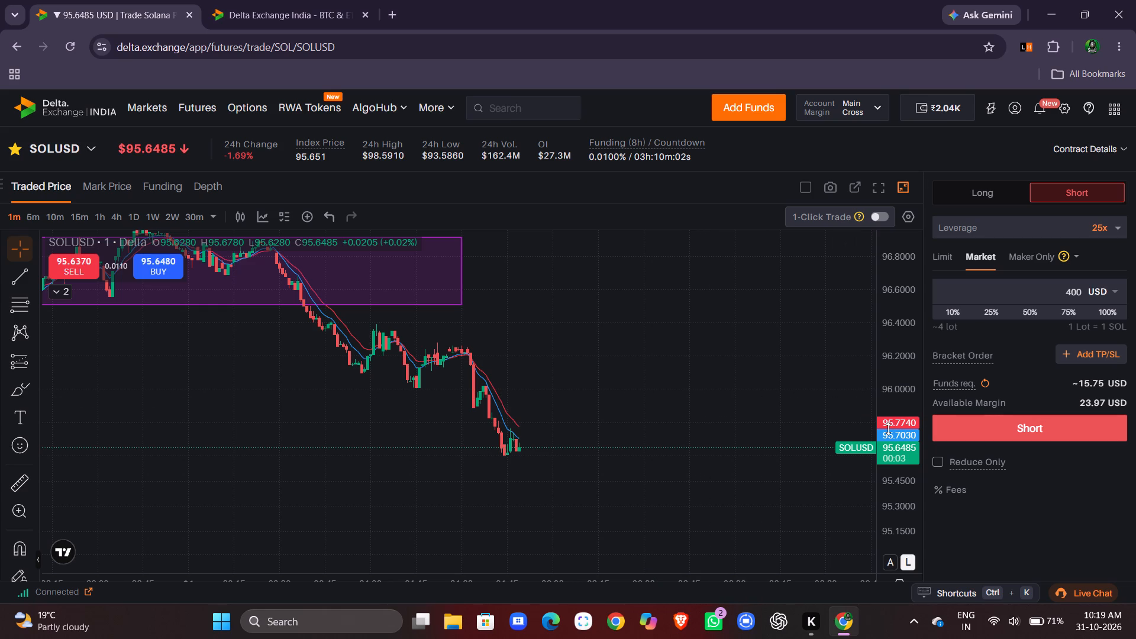
{"action": "left_click_drag", "start_coordinate": [888, 428], "coordinate": [888, 437]}
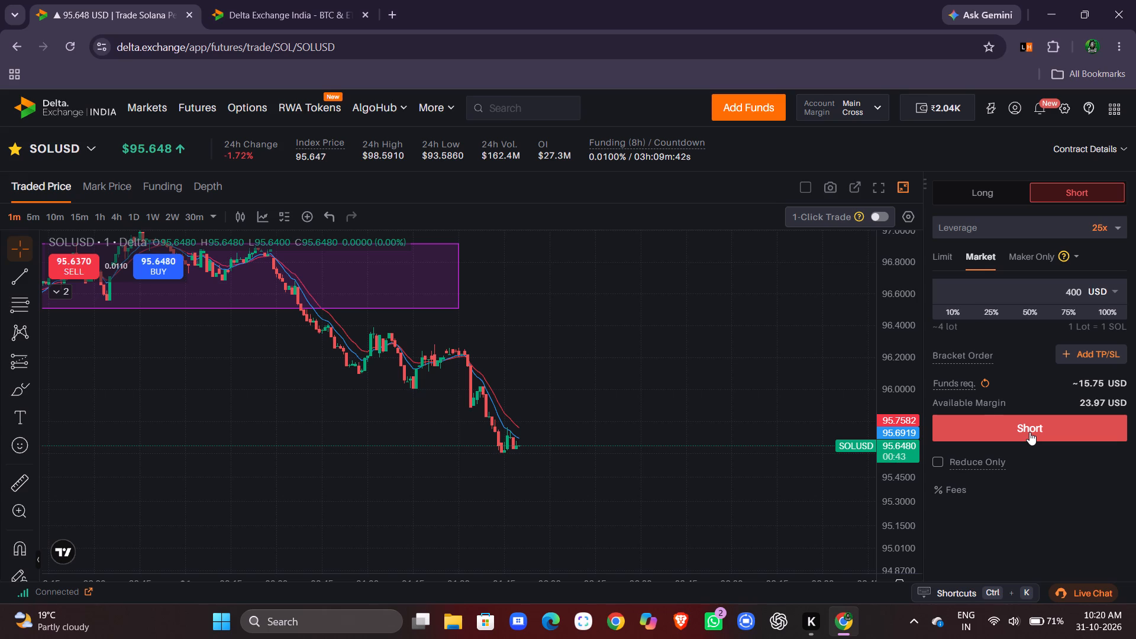
Measure the price distance from the recent low near 95.64 up to about 96.05, and clear the measurement.
{"action": "left_click_drag", "start_coordinate": [899, 435], "coordinate": [900, 388]}
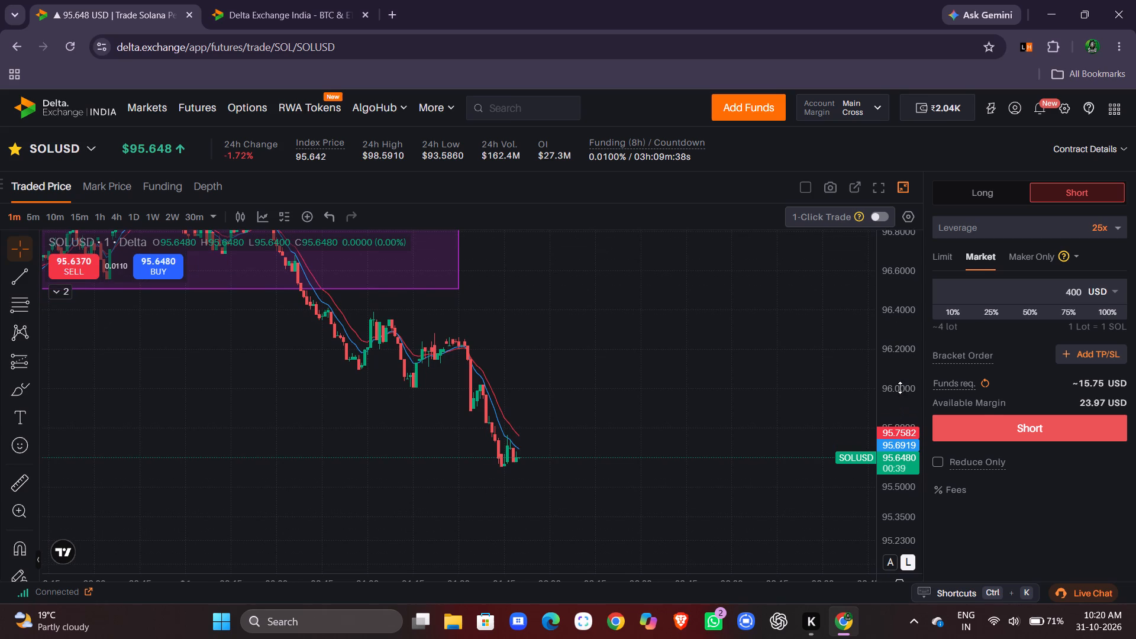
{"action": "left_click", "coordinate": [22, 483]}
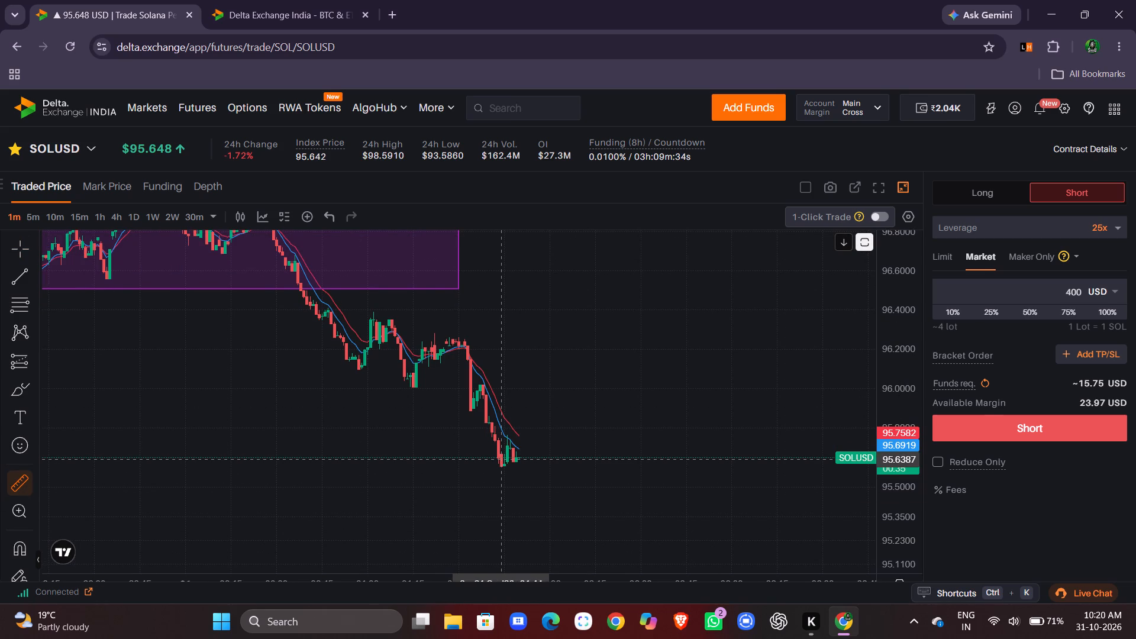
{"action": "left_click_drag", "start_coordinate": [501, 460], "coordinate": [469, 418]}
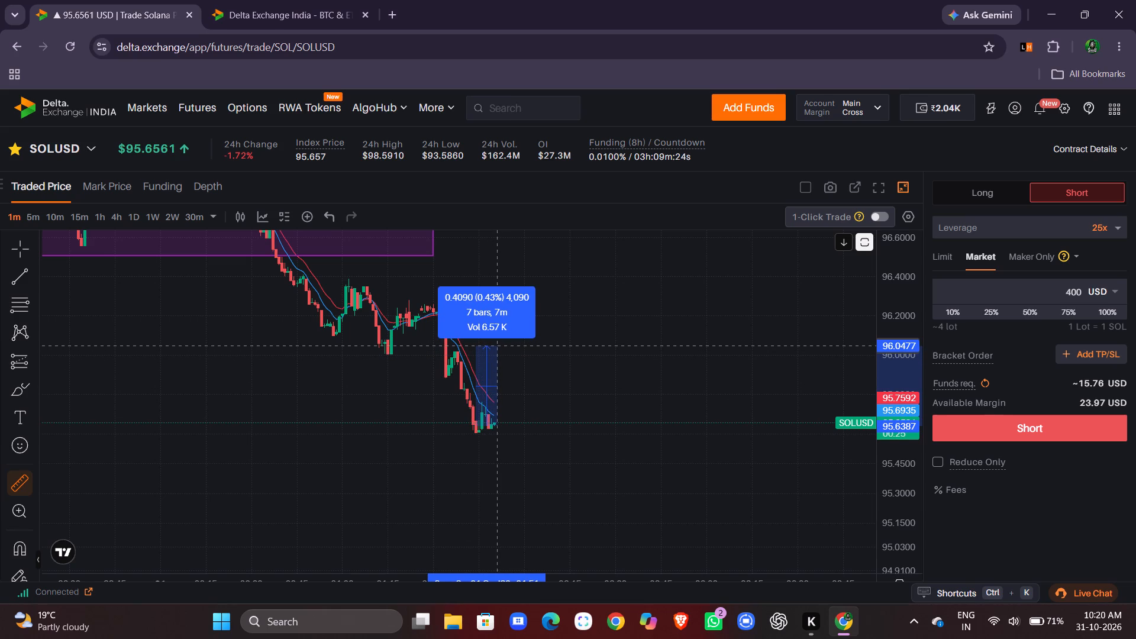
{"action": "left_click", "coordinate": [497, 346]}
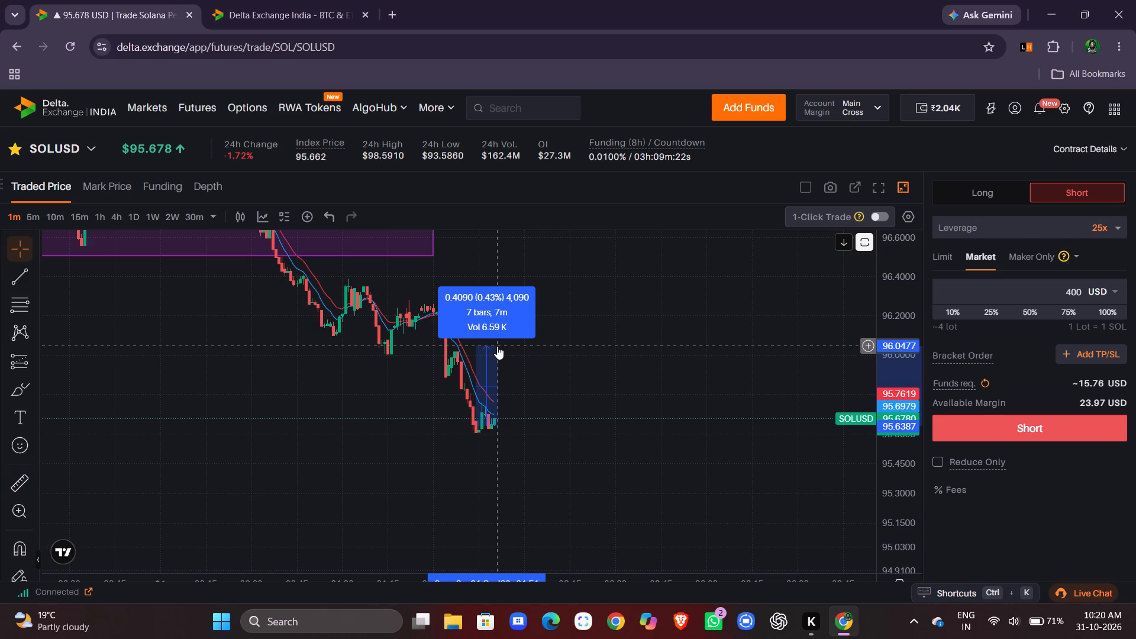
{"action": "left_click", "coordinate": [563, 341]}
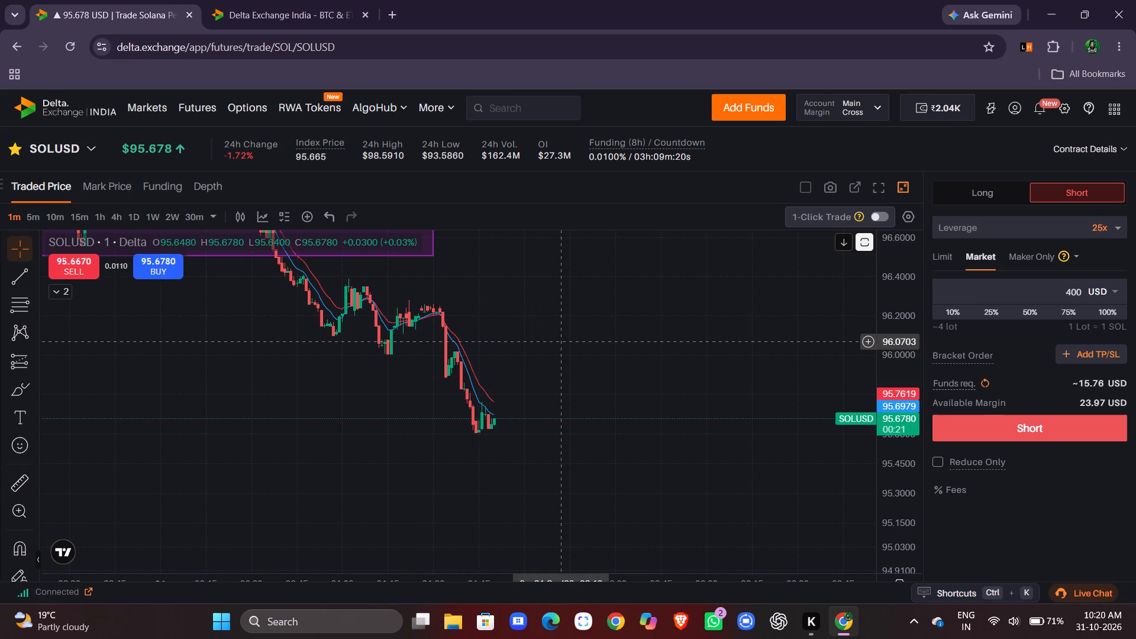
Set the order quantity to 500 USD and submit the SOLUSD short order at market.
{"action": "left_click_drag", "start_coordinate": [895, 306], "coordinate": [896, 315]}
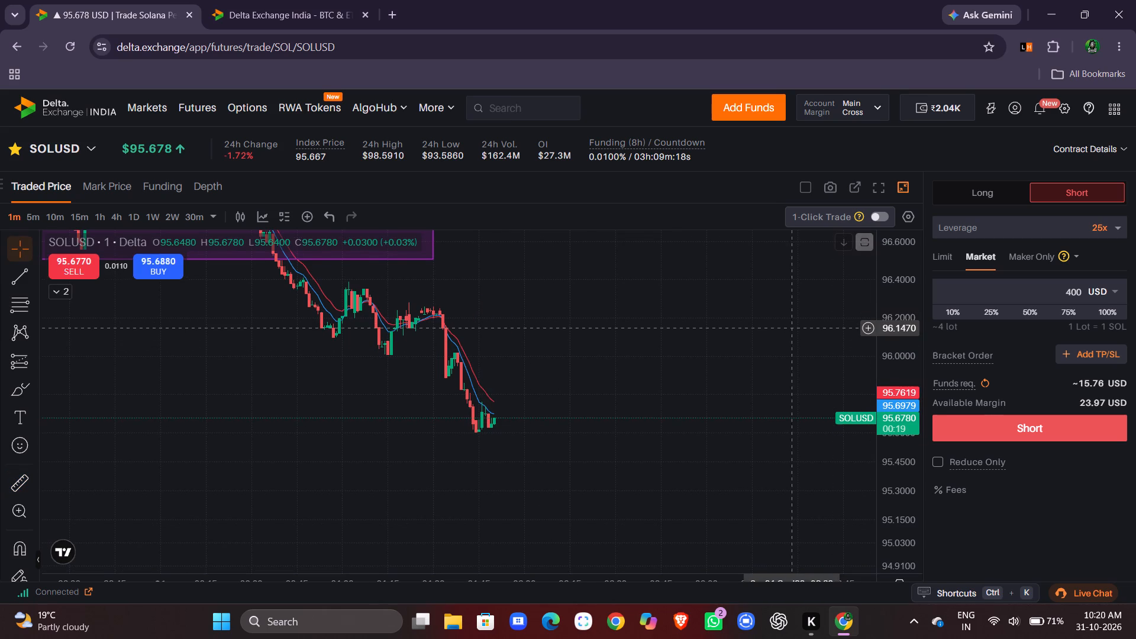
{"action": "scroll", "coordinate": [770, 328], "scroll_direction": "up", "scroll_amount": 1}
{"action": "left_click_drag", "start_coordinate": [770, 328], "coordinate": [790, 378]}
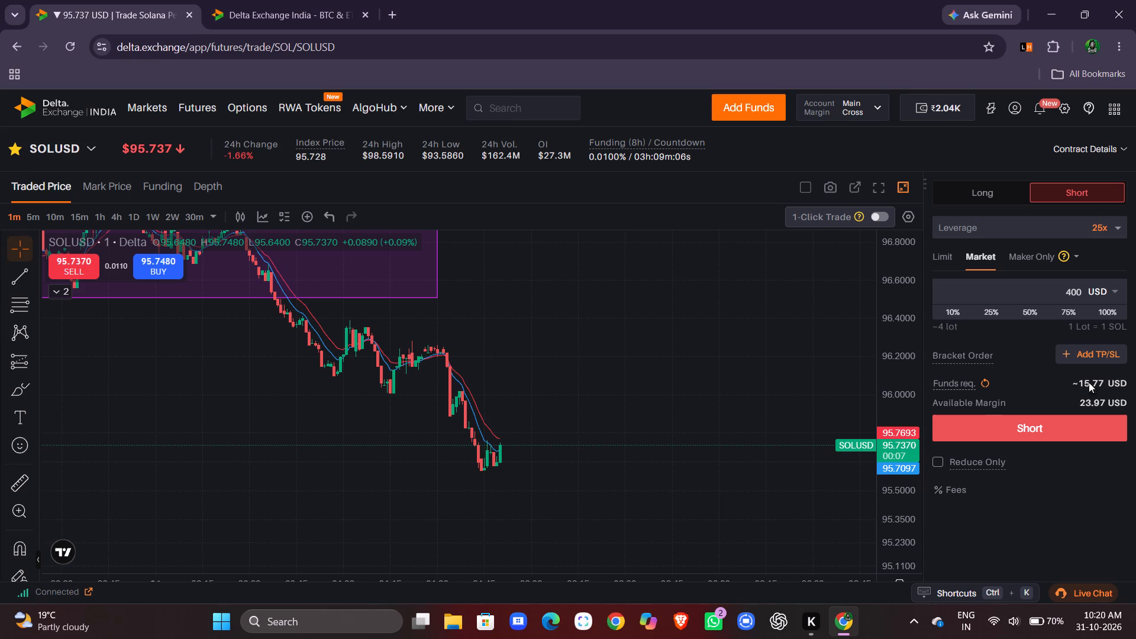
{"action": "left_click", "coordinate": [1074, 294]}
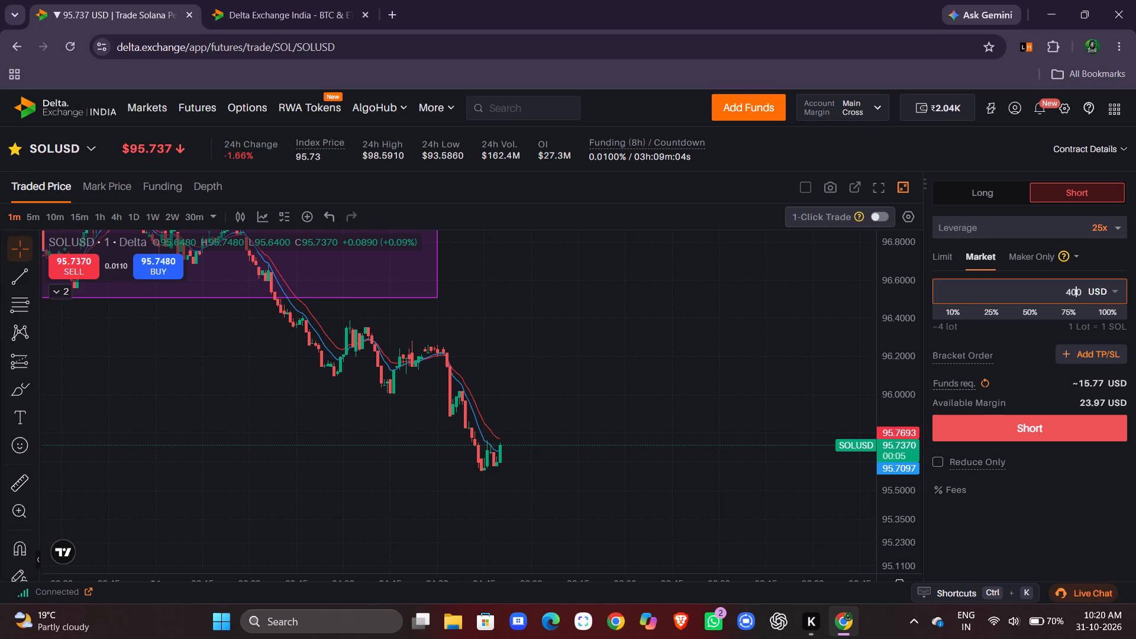
{"action": "left_click", "coordinate": [1073, 294]}
{"action": "key", "text": "BackSpace"}
{"action": "key", "text": "5"}
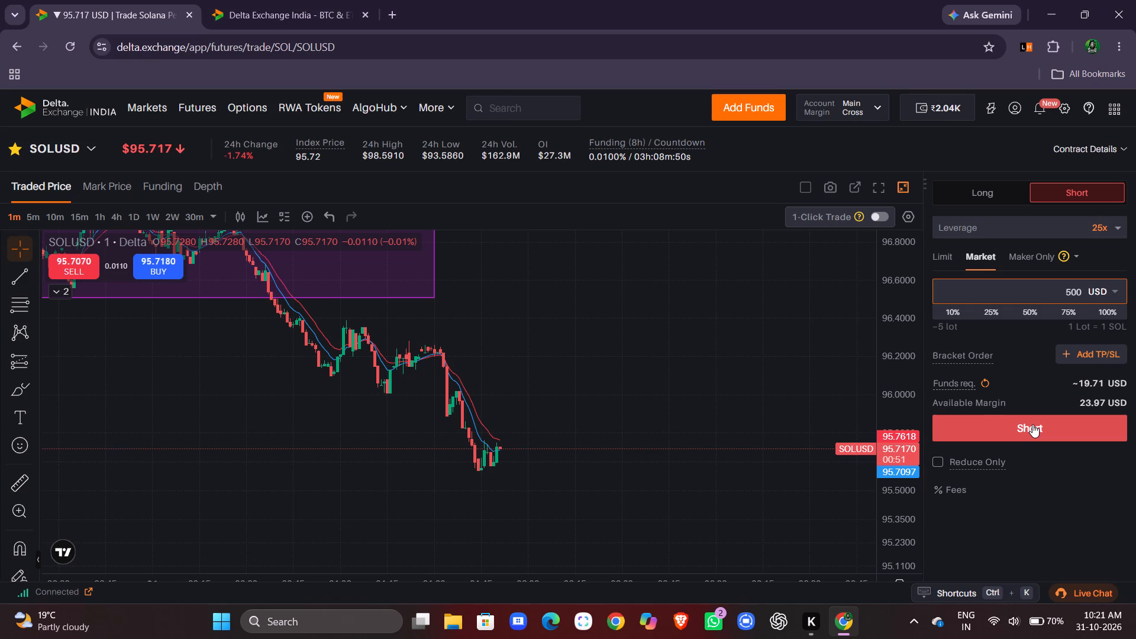
{"action": "left_click", "coordinate": [1032, 424]}
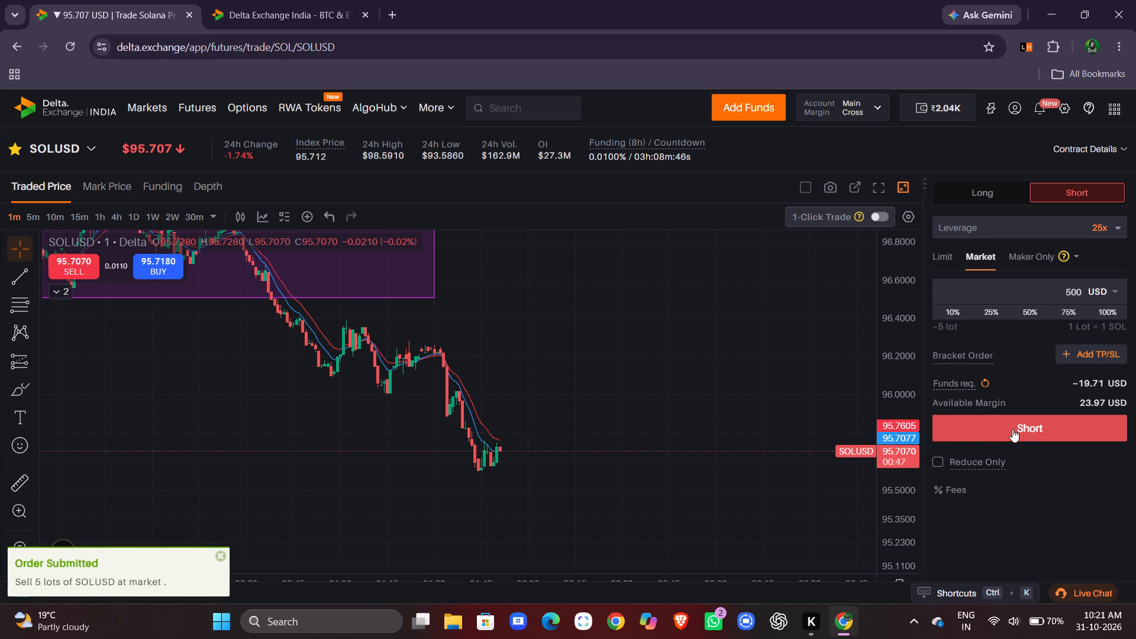
Place a take-profit for the short position on the chart at about 95.36, below the recent low.
{"action": "left_click_drag", "start_coordinate": [887, 334], "coordinate": [891, 346]}
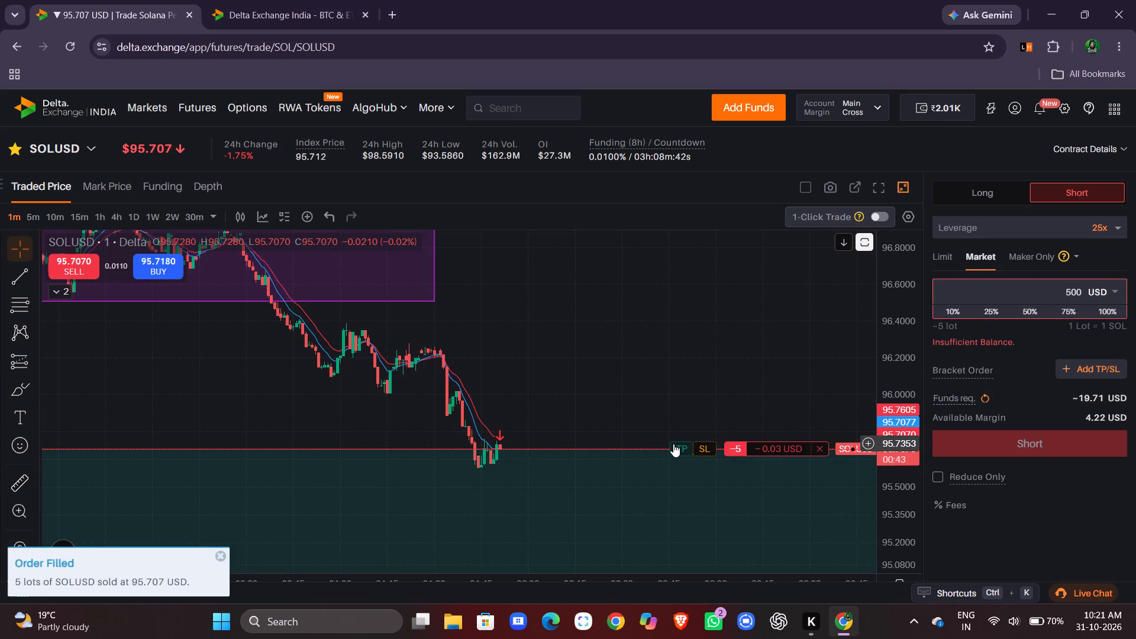
{"action": "left_click_drag", "start_coordinate": [673, 444], "coordinate": [686, 486]}
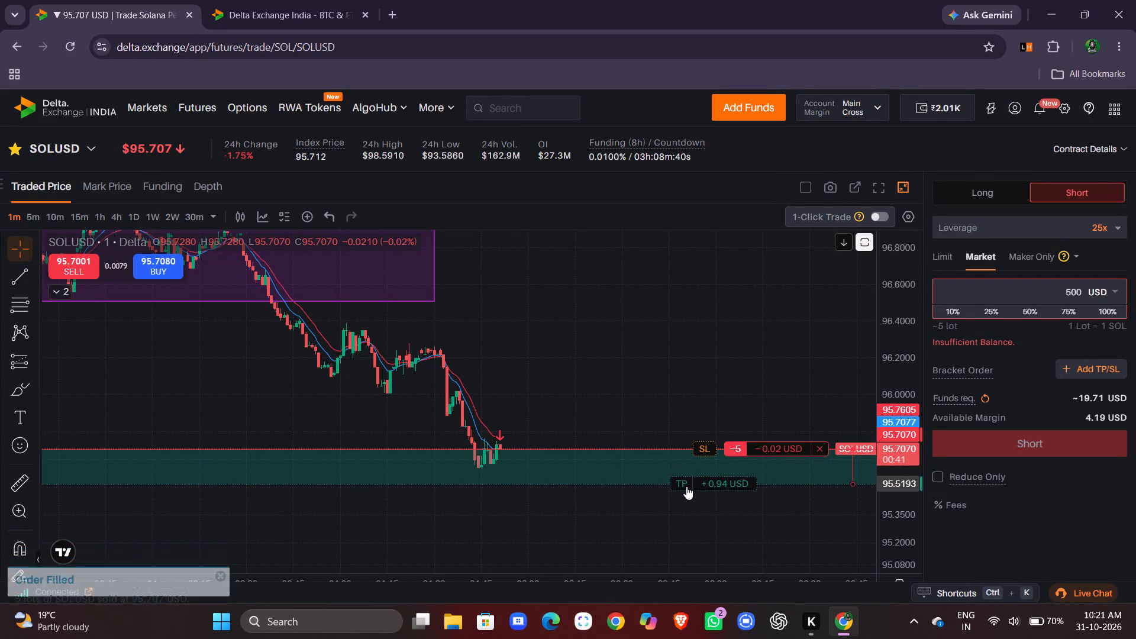
{"action": "left_click_drag", "start_coordinate": [686, 486], "coordinate": [695, 512]}
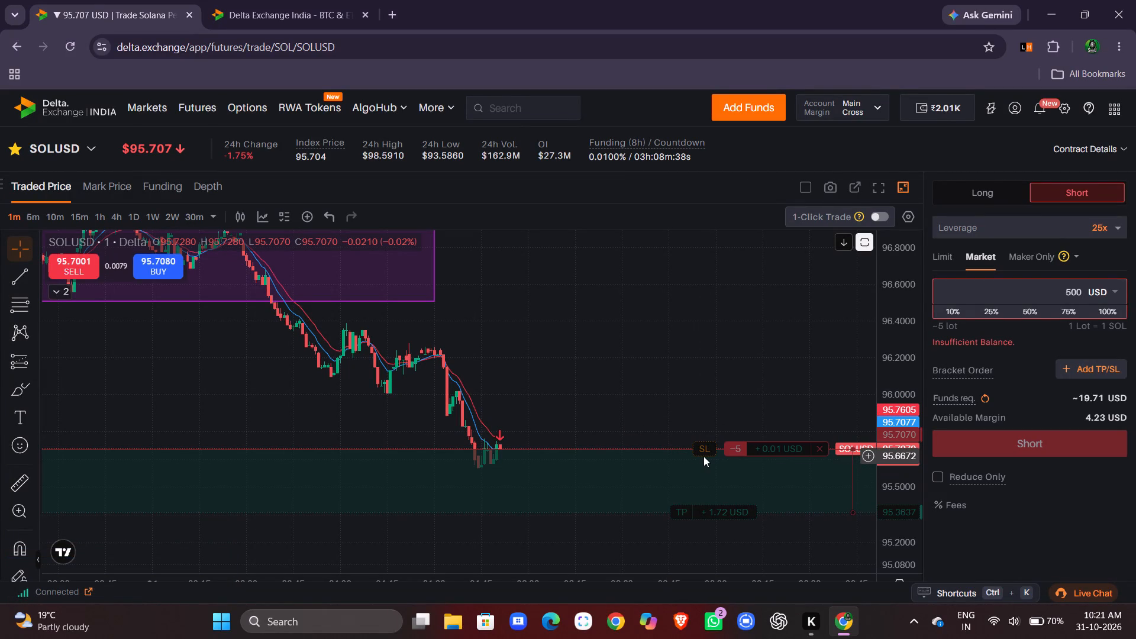
Place a stop-loss for the short position on the chart at about 95.91, above the entry price.
{"action": "left_click_drag", "start_coordinate": [702, 448], "coordinate": [707, 414]}
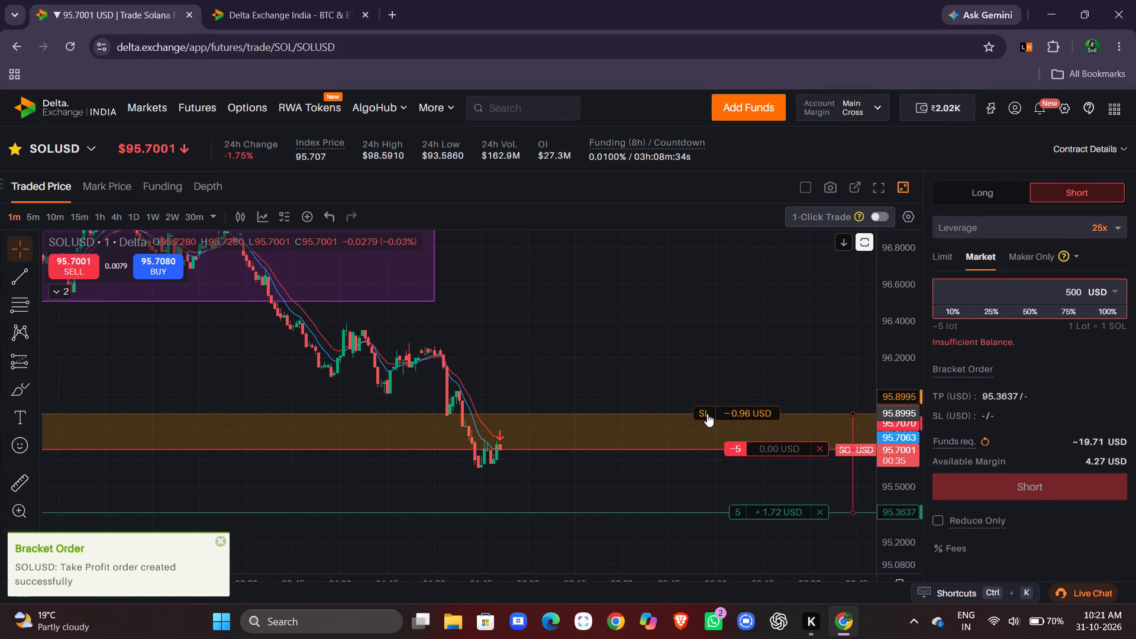
{"action": "left_click_drag", "start_coordinate": [707, 414], "coordinate": [705, 380]}
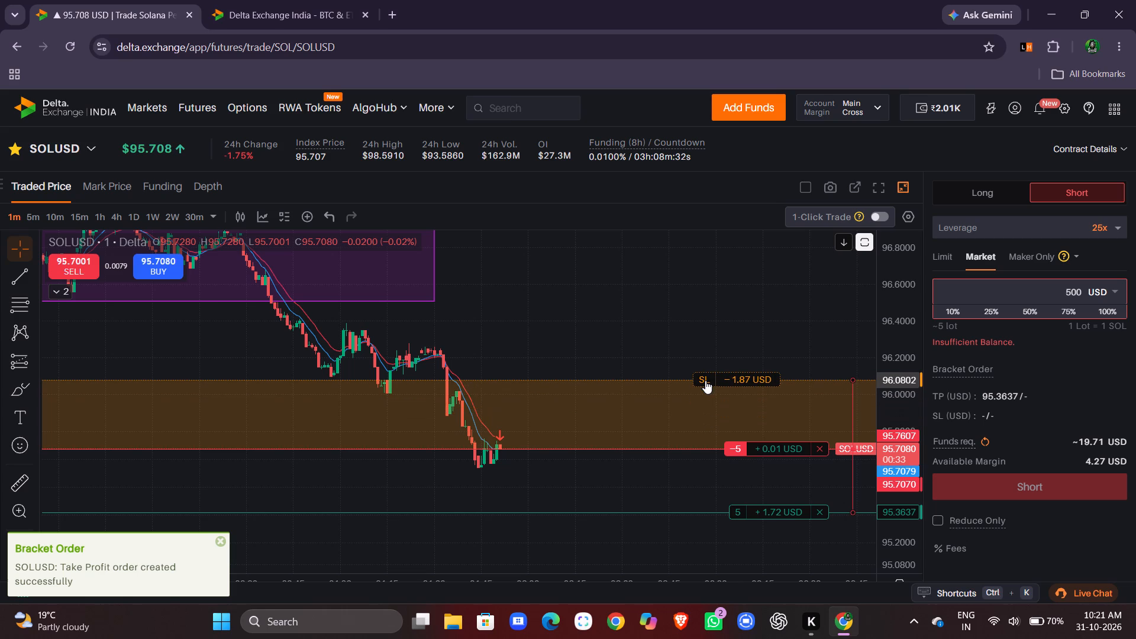
{"action": "left_click_drag", "start_coordinate": [705, 380], "coordinate": [715, 409]}
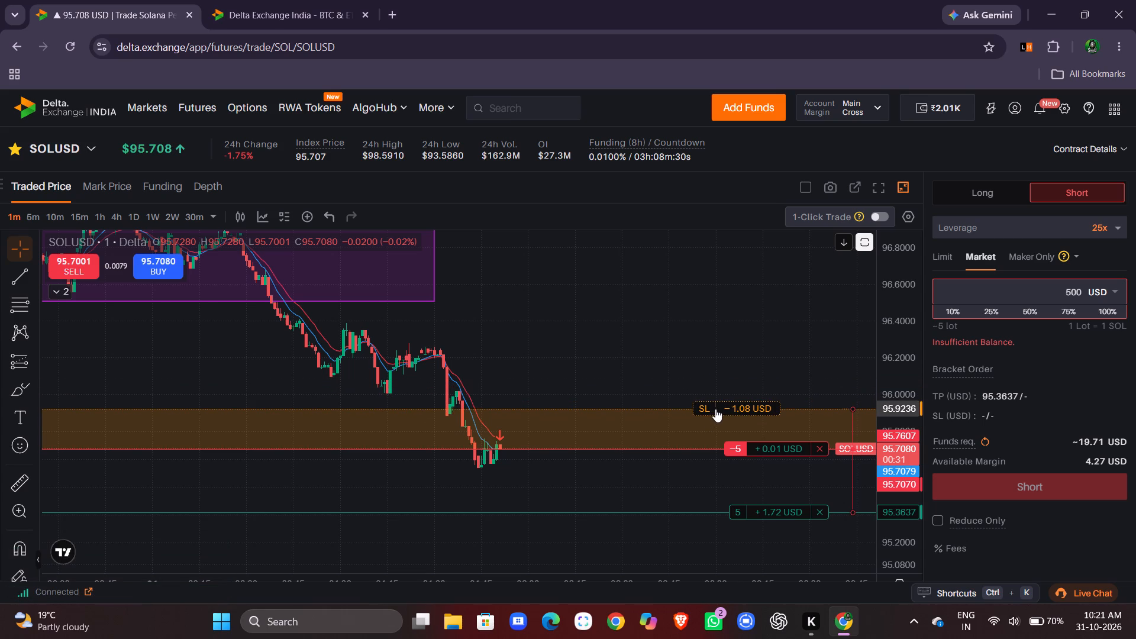
{"action": "left_click_drag", "start_coordinate": [715, 409], "coordinate": [718, 412]}
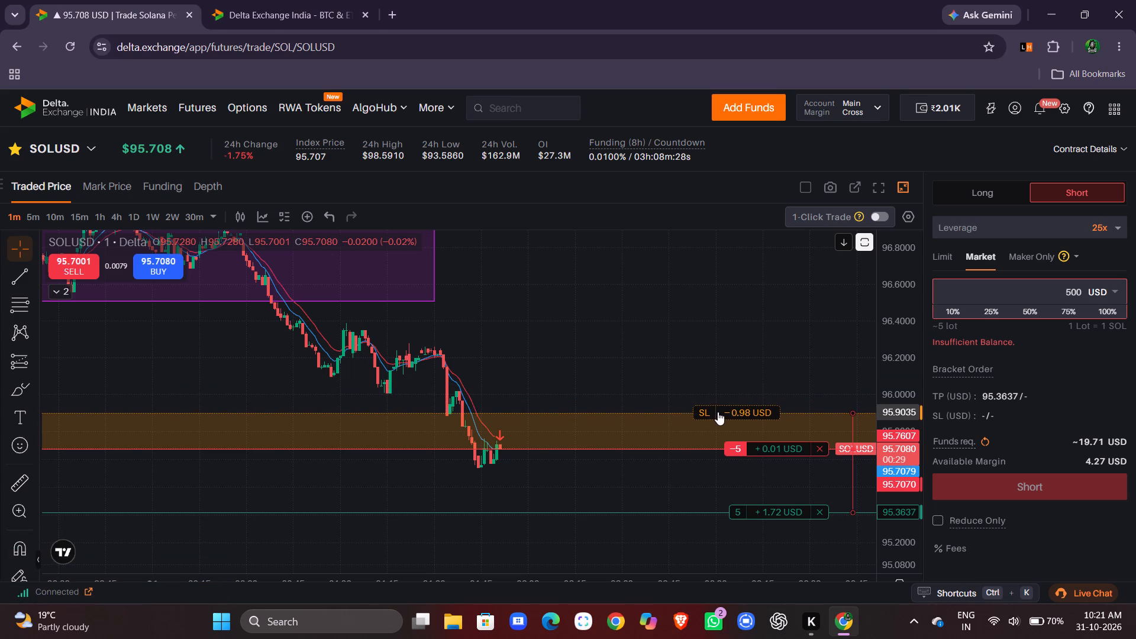
{"action": "left_click_drag", "start_coordinate": [718, 412], "coordinate": [717, 411]}
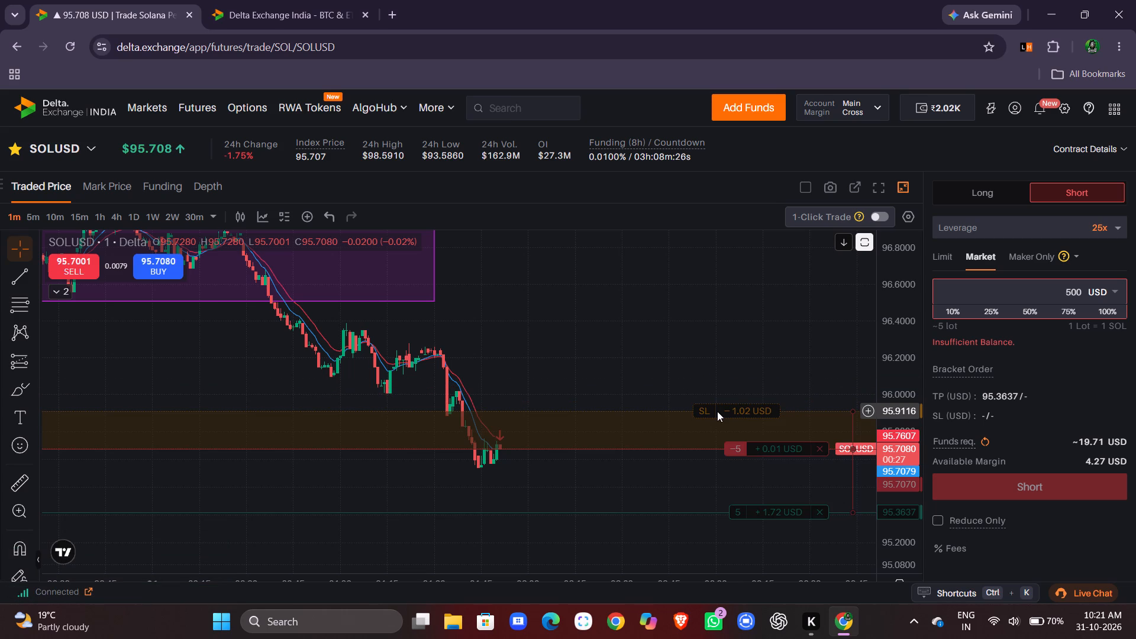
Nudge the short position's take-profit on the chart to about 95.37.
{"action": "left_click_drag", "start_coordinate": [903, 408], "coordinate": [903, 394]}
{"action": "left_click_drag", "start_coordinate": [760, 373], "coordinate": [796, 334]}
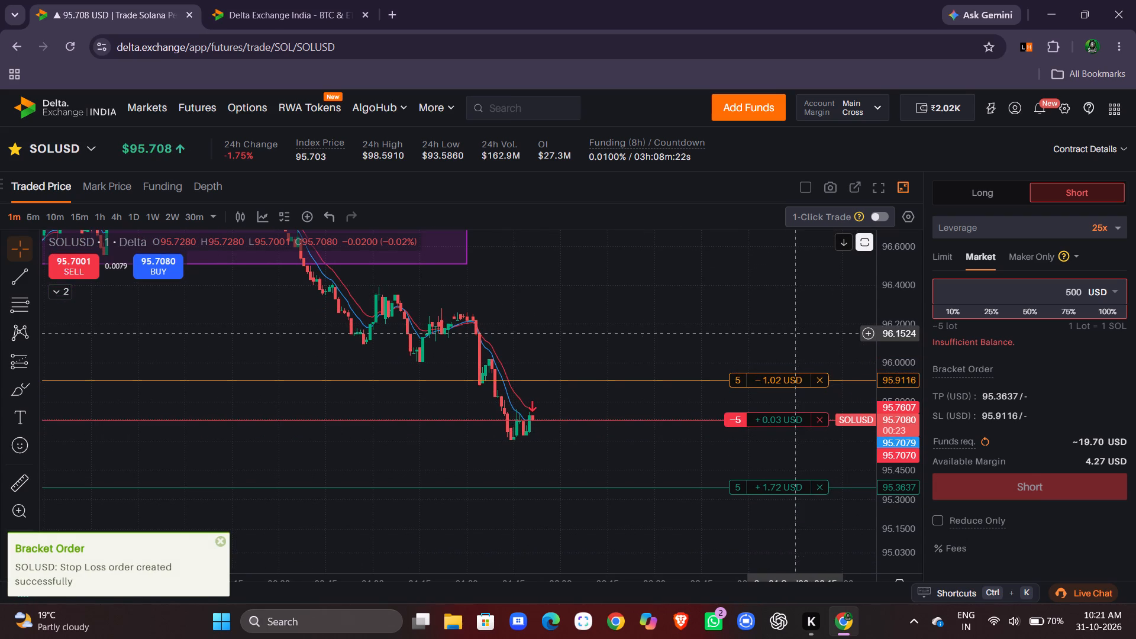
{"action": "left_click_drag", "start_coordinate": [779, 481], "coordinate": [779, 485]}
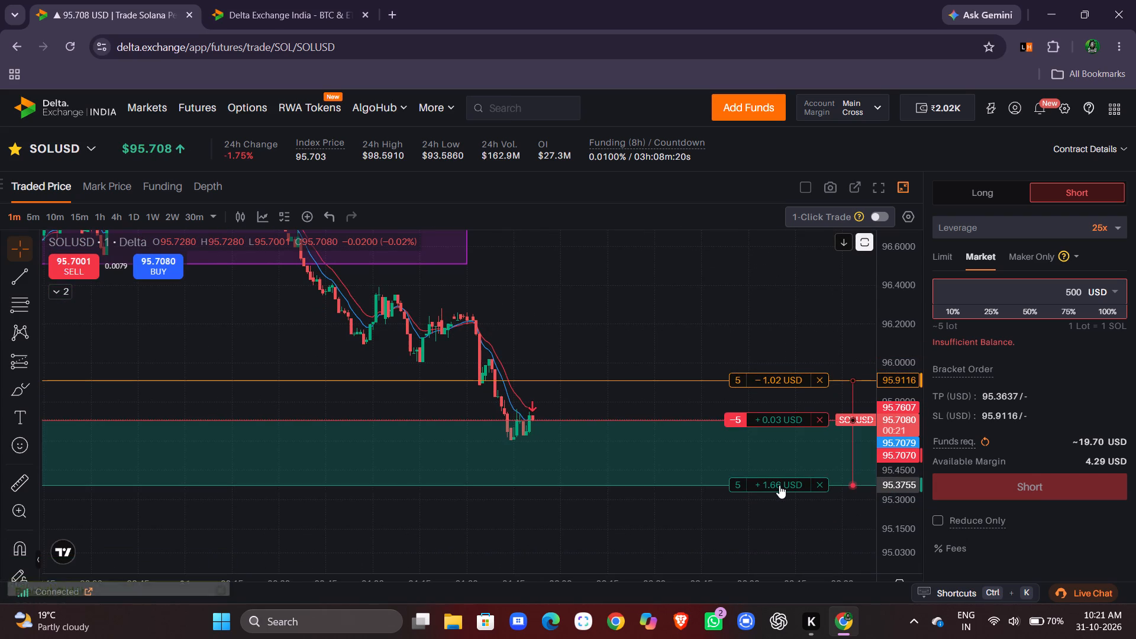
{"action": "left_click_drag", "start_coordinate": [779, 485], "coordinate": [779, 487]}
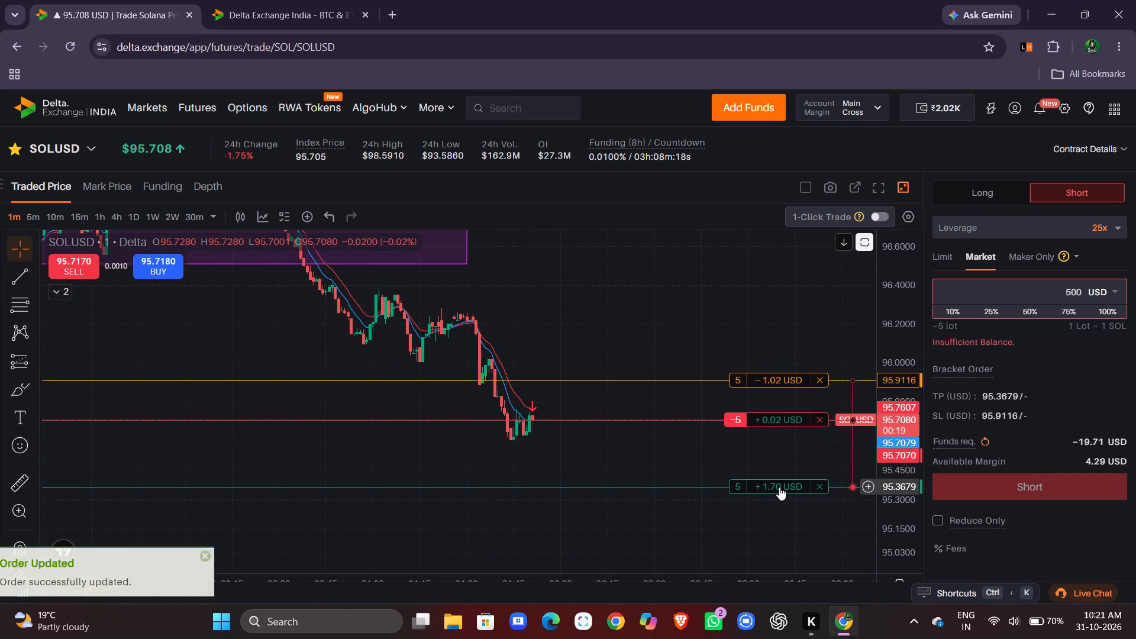
Switch the SOLUSD chart to the 5-minute interval and lower the short position's take-profit to 94.55.
{"action": "left_click", "coordinate": [32, 214]}
{"action": "scroll", "coordinate": [547, 428], "scroll_direction": "left", "scroll_amount": 1}
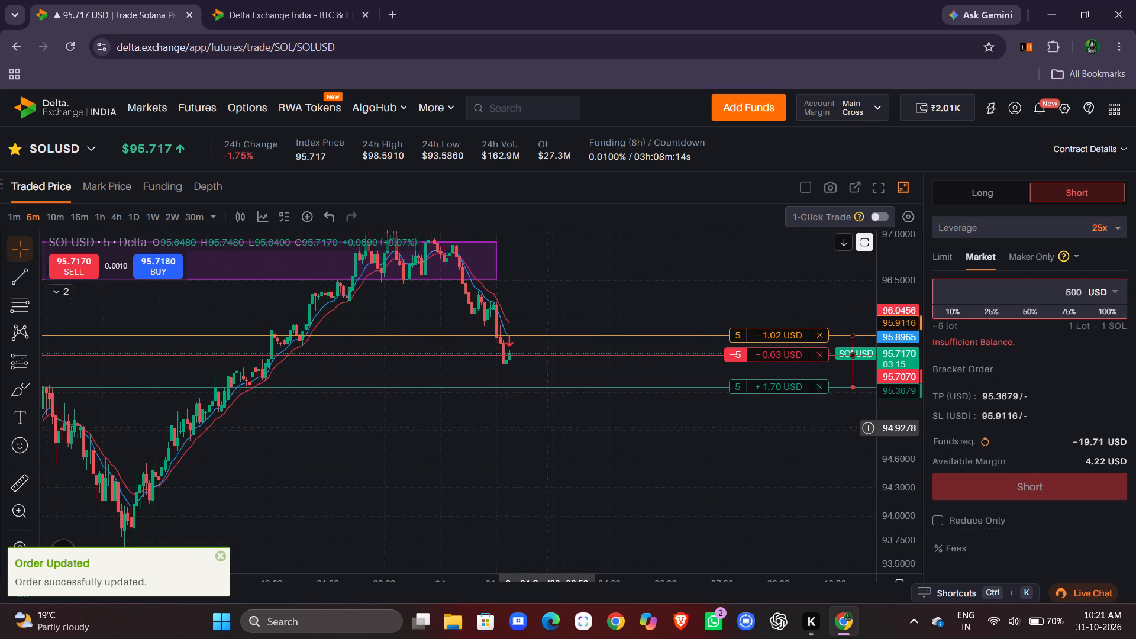
{"action": "scroll", "coordinate": [547, 428], "scroll_direction": "left", "scroll_amount": 1}
{"action": "left_click_drag", "start_coordinate": [898, 375], "coordinate": [906, 341]}
{"action": "left_click_drag", "start_coordinate": [646, 440], "coordinate": [616, 443]}
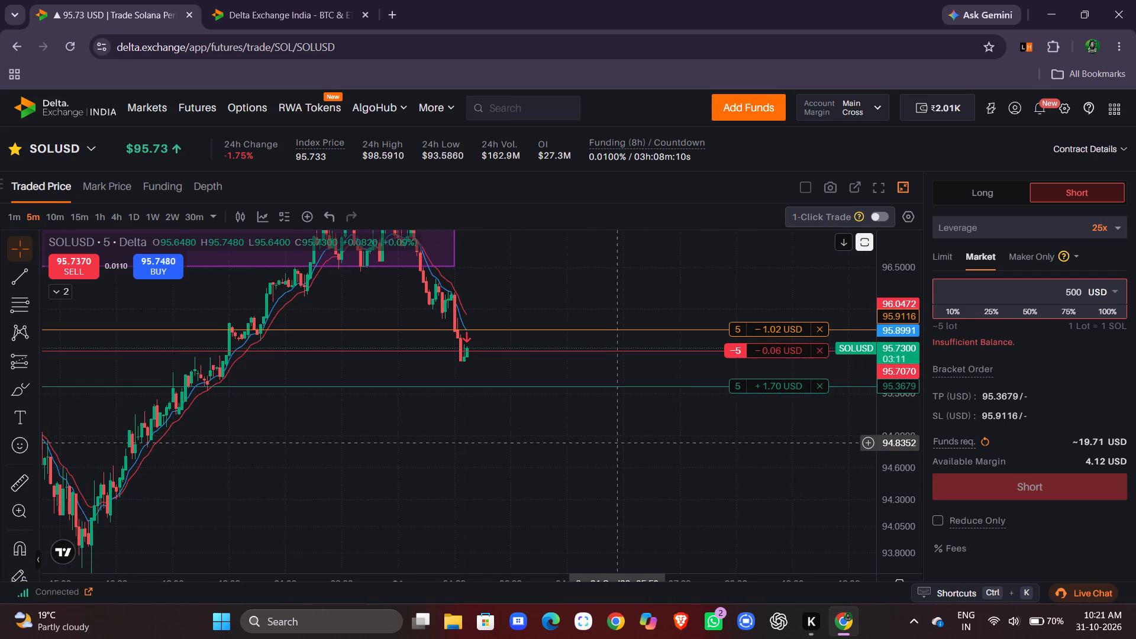
{"action": "left_click_drag", "start_coordinate": [616, 443], "coordinate": [611, 444]}
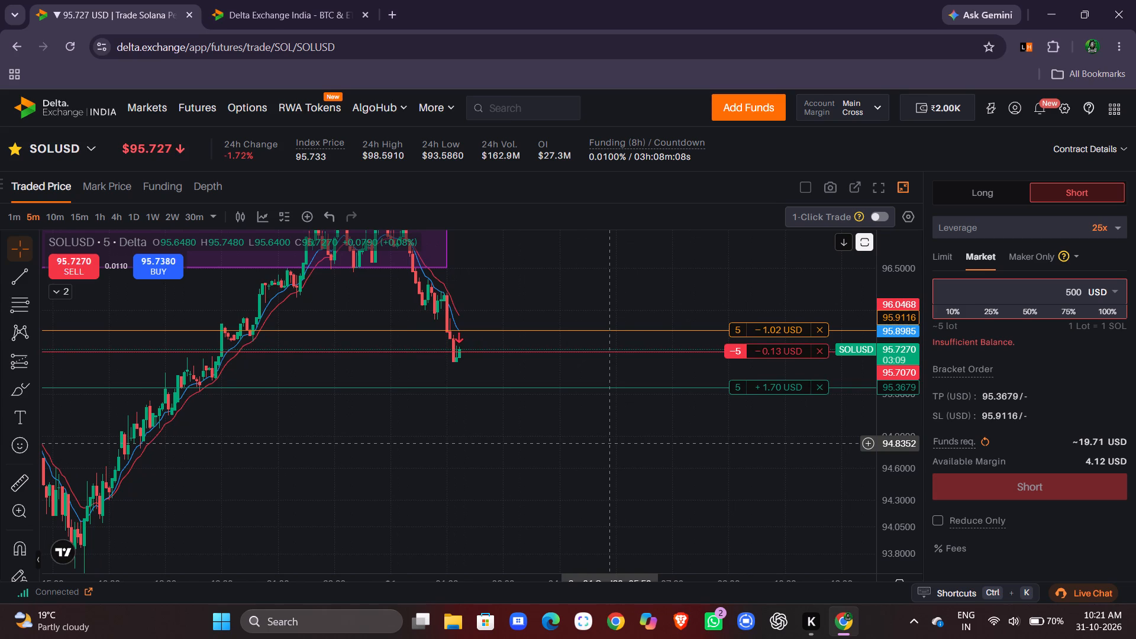
{"action": "left_click", "coordinate": [777, 377]}
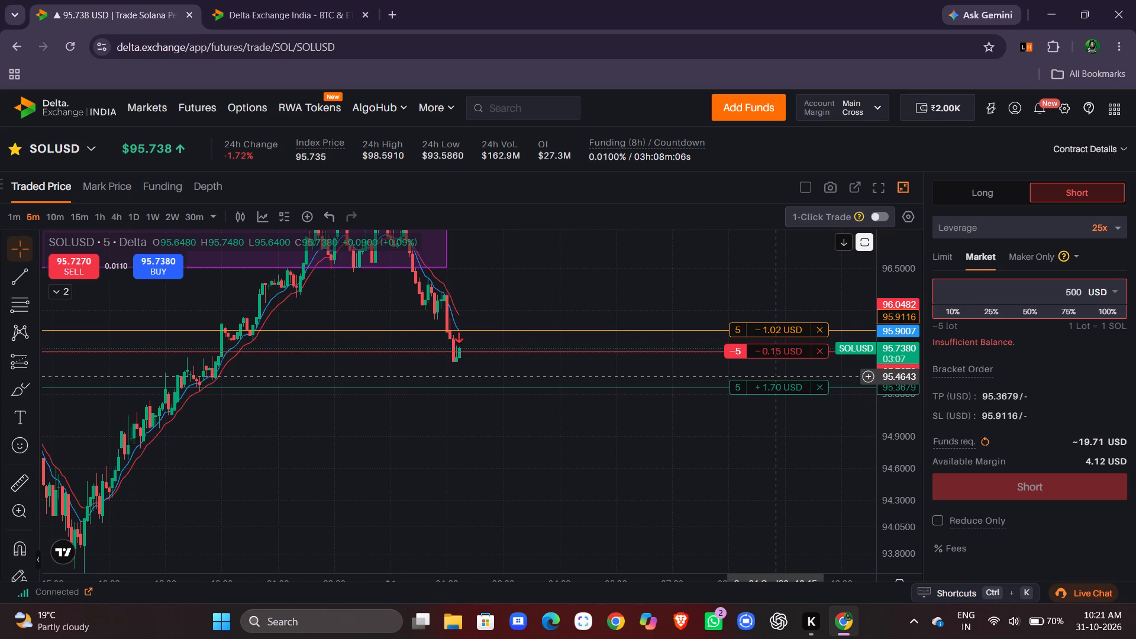
{"action": "left_click_drag", "start_coordinate": [777, 386], "coordinate": [806, 475]}
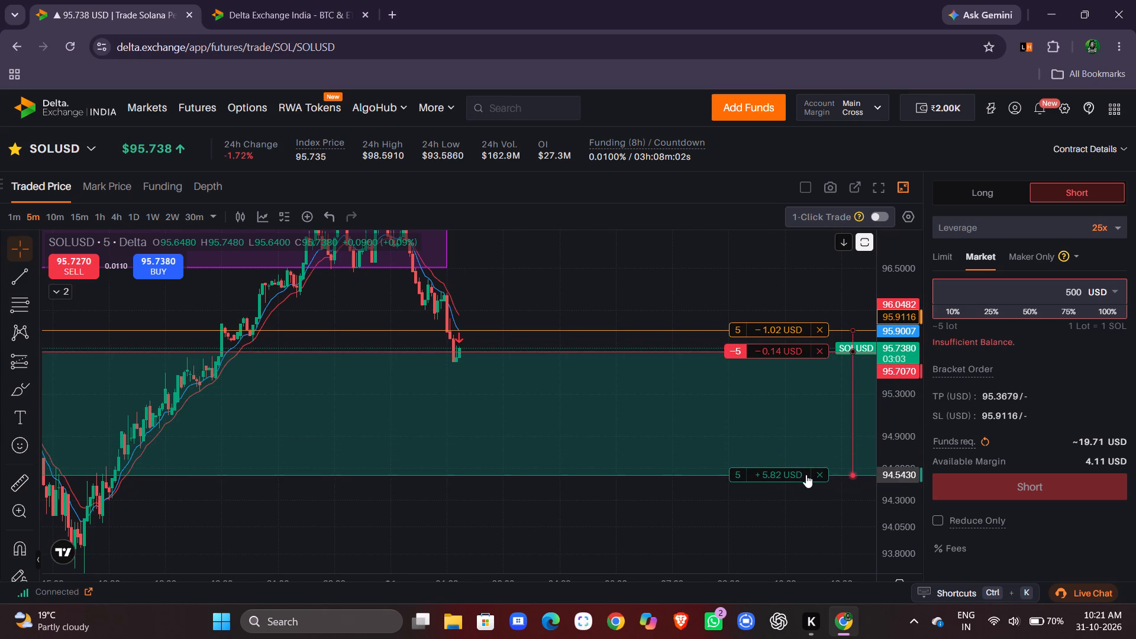
{"action": "left_click_drag", "start_coordinate": [806, 475], "coordinate": [806, 474]}
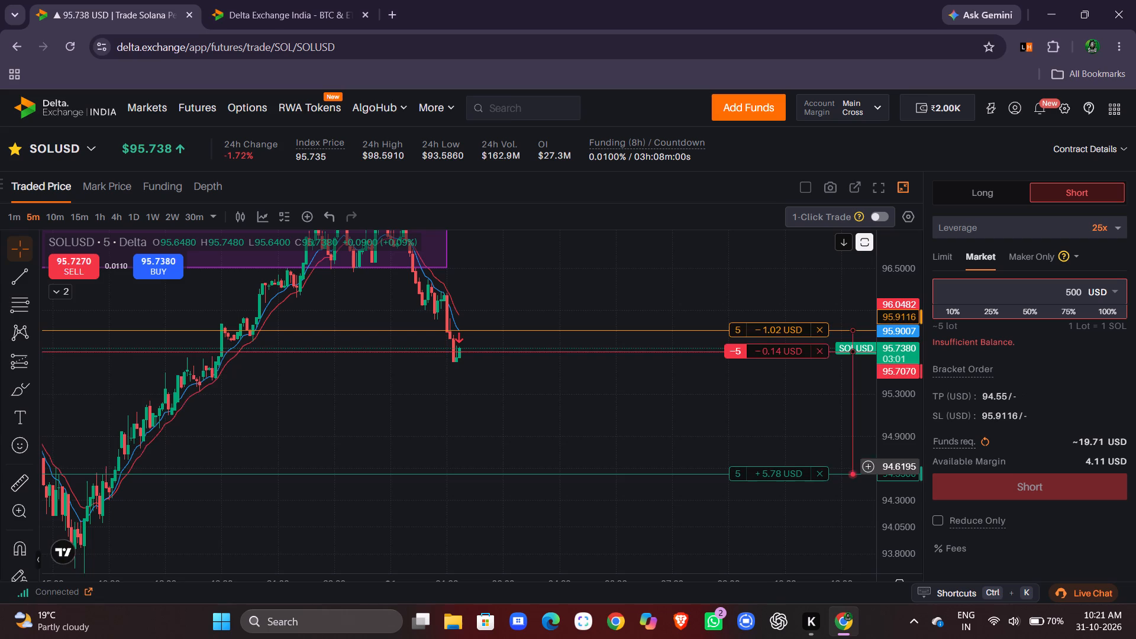
Raise the short position's stop-loss on the chart to about 96.32.
{"action": "left_click_drag", "start_coordinate": [793, 325], "coordinate": [793, 309]}
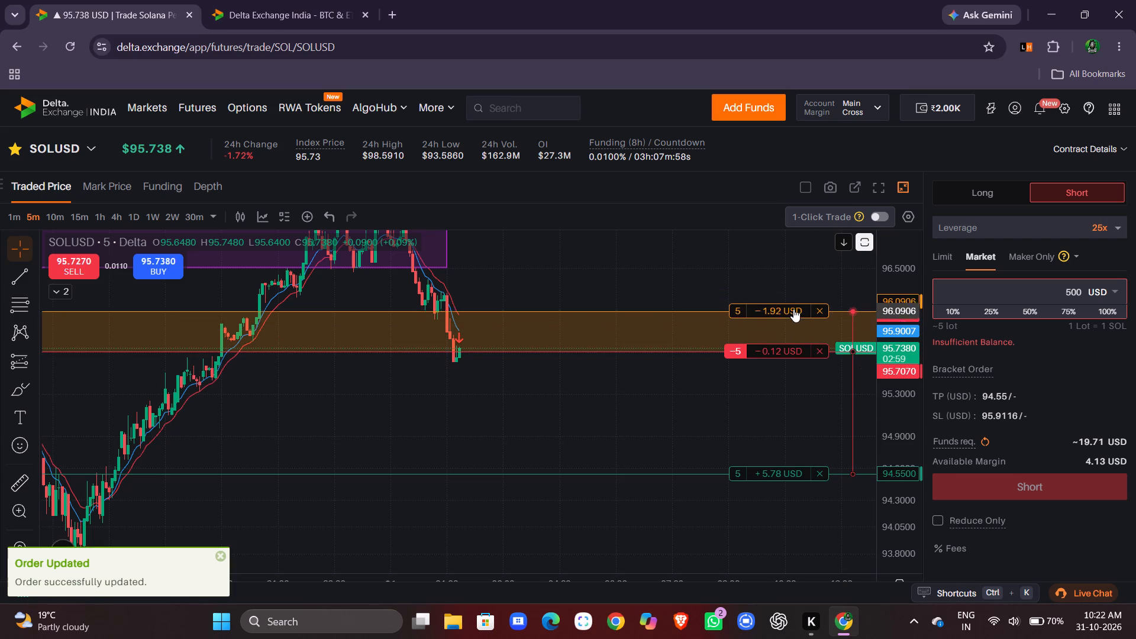
{"action": "left_click_drag", "start_coordinate": [793, 309], "coordinate": [794, 282]}
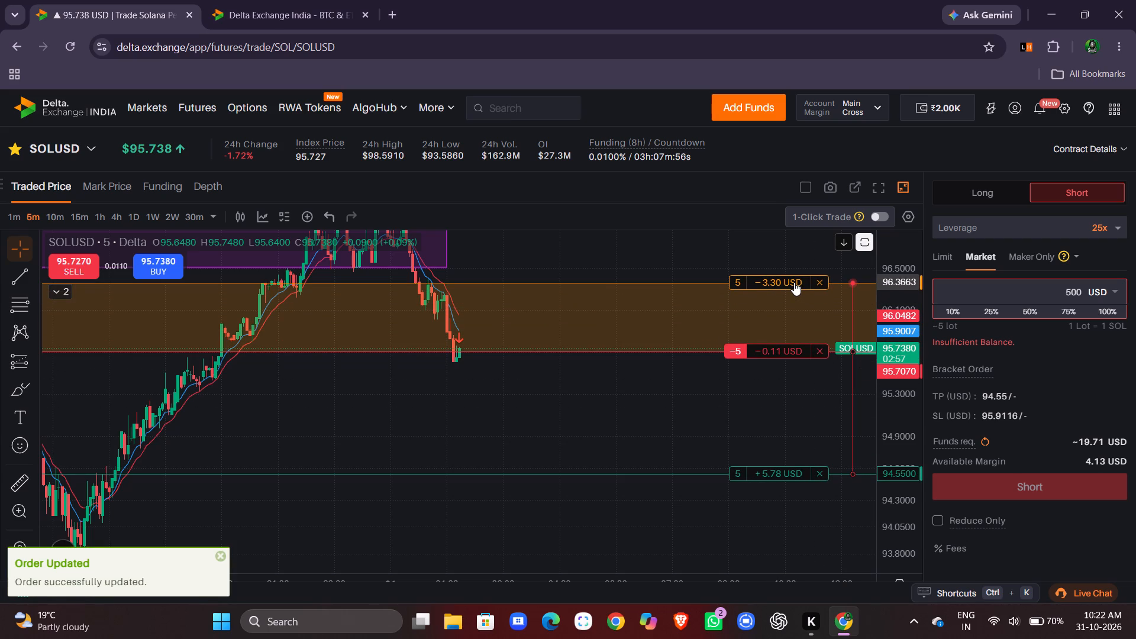
{"action": "left_click_drag", "start_coordinate": [794, 282], "coordinate": [796, 277]}
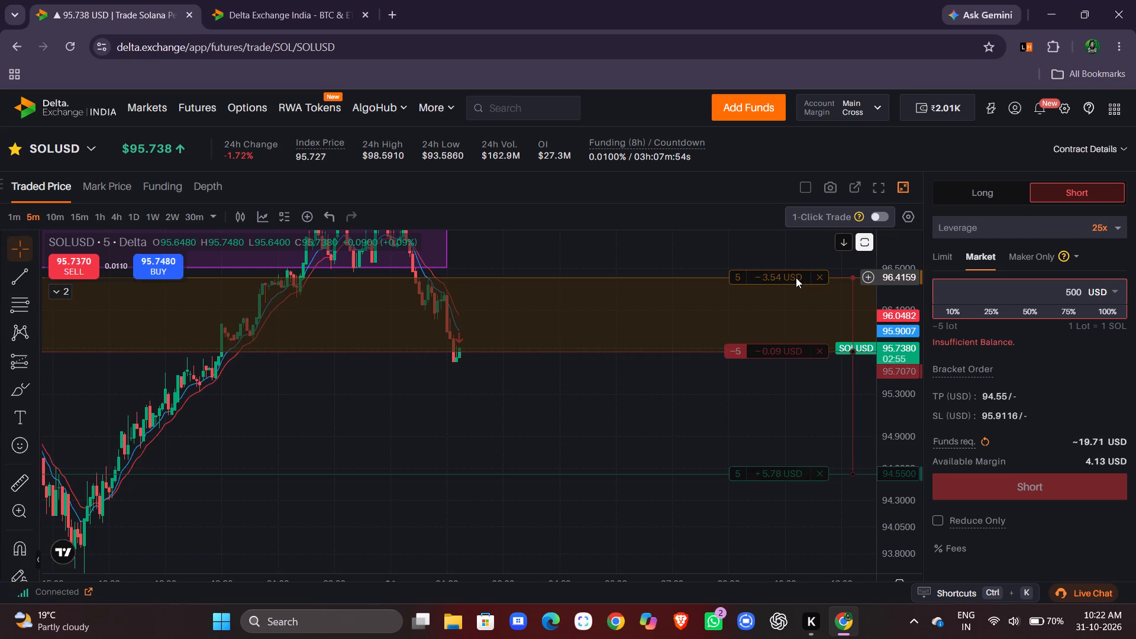
{"action": "left_click", "coordinate": [903, 326]}
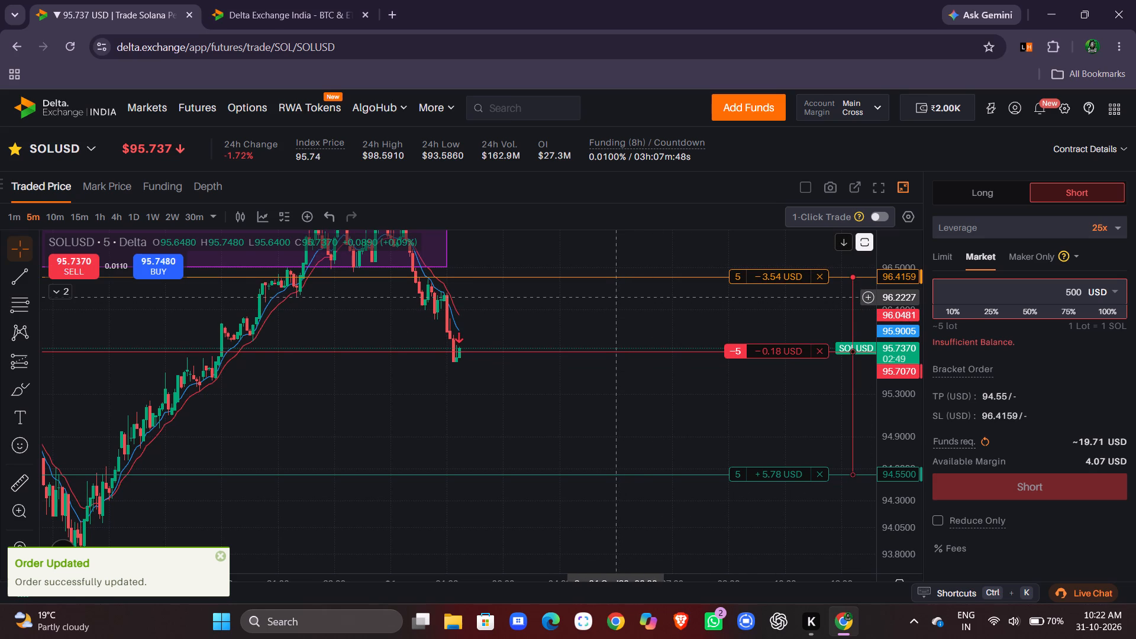
{"action": "left_click_drag", "start_coordinate": [772, 279], "coordinate": [772, 286]}
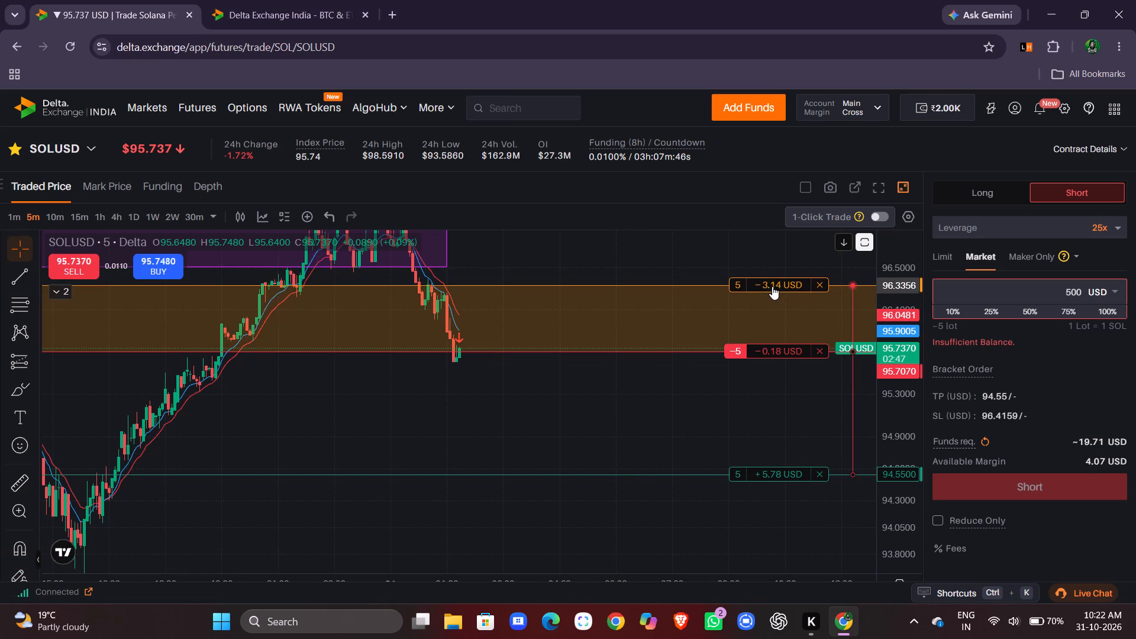
{"action": "left_click_drag", "start_coordinate": [772, 286], "coordinate": [772, 287]}
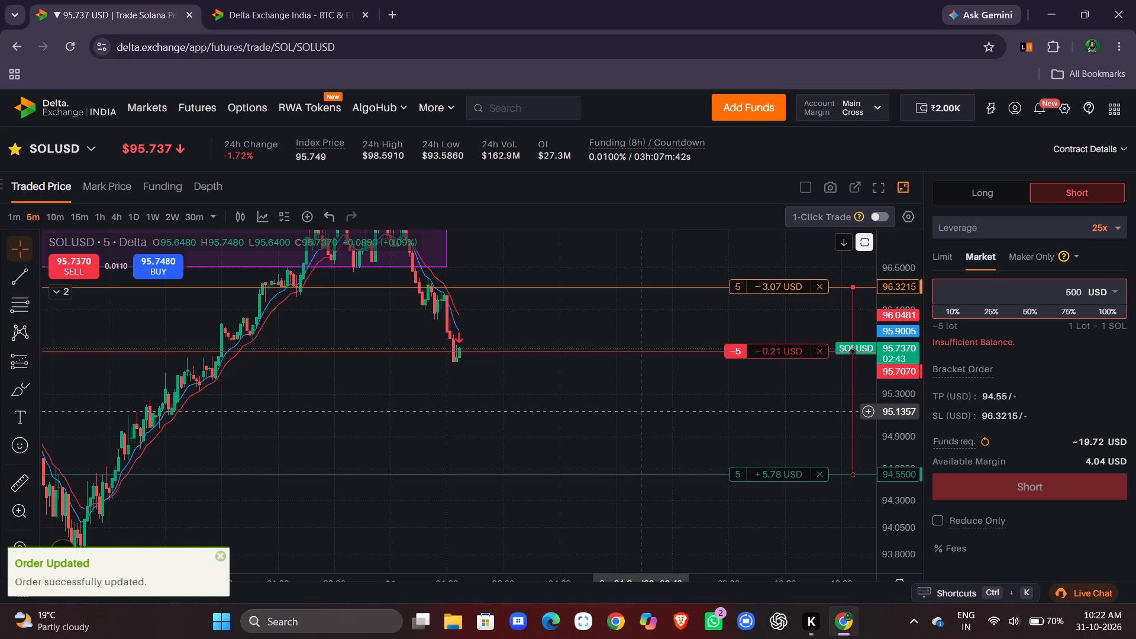
Draw a rectangle zone from about 96.16 down to about 96.00, starting at the recent drop and extending past the latest candles.
{"action": "scroll", "coordinate": [641, 410], "scroll_direction": "left", "scroll_amount": 1}
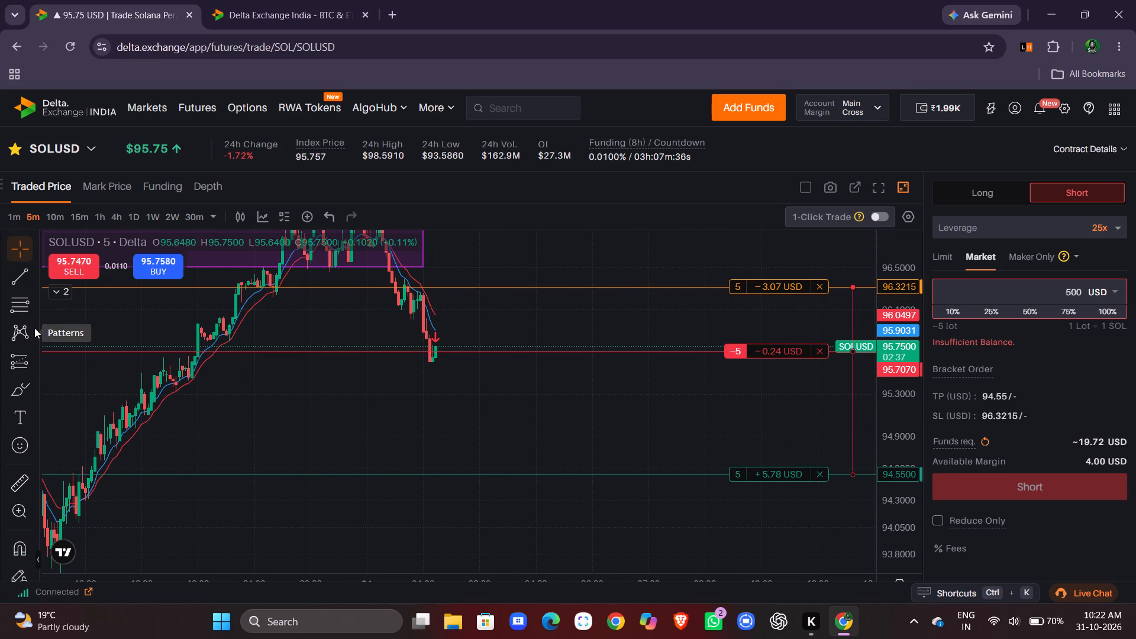
{"action": "left_click", "coordinate": [35, 388]}
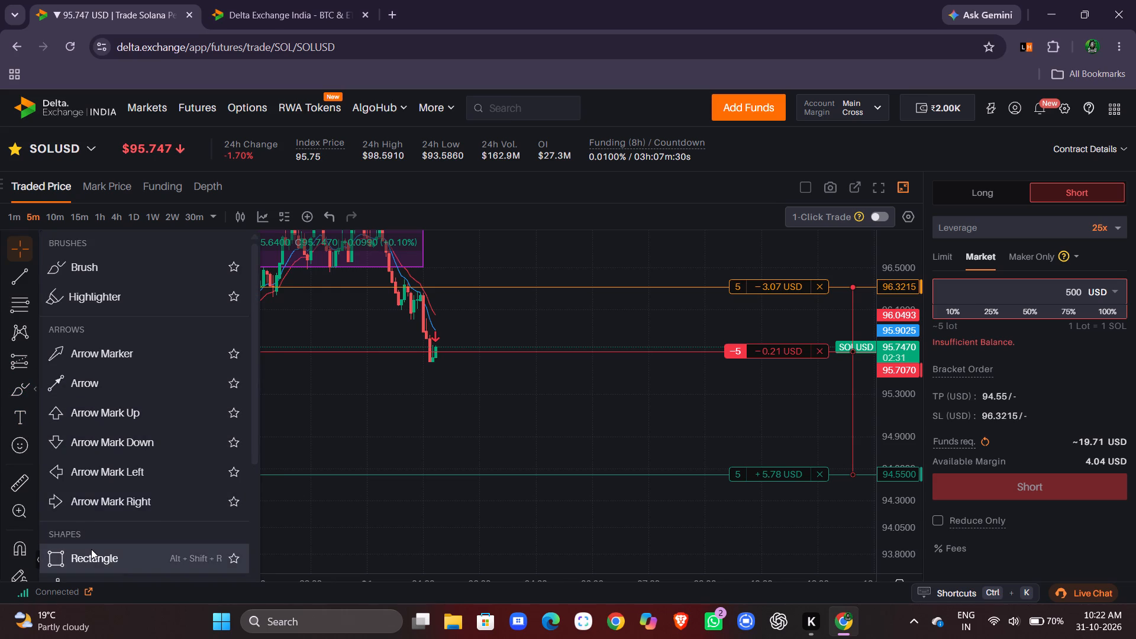
{"action": "left_click", "coordinate": [91, 549]}
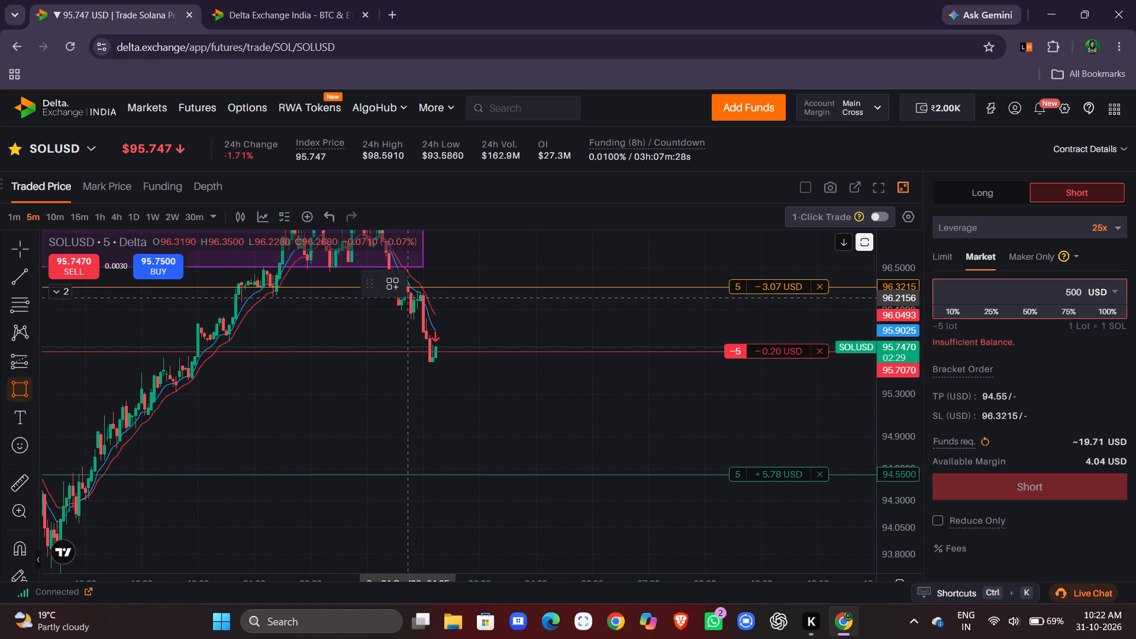
{"action": "left_click", "coordinate": [411, 304]}
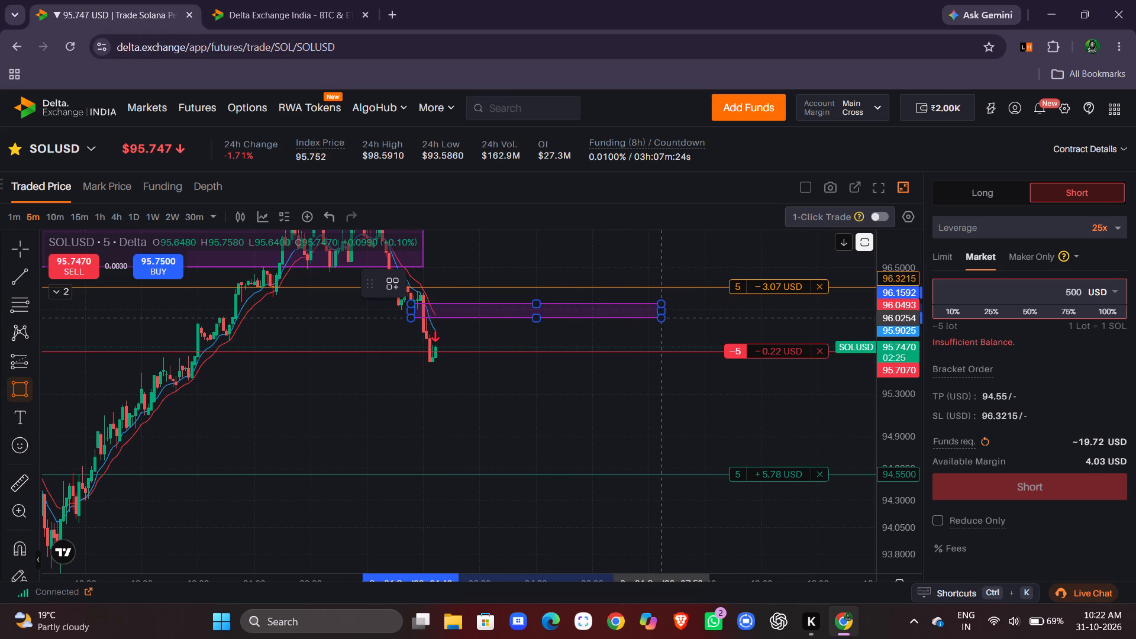
{"action": "left_click", "coordinate": [683, 320]}
{"action": "left_click", "coordinate": [582, 405]}
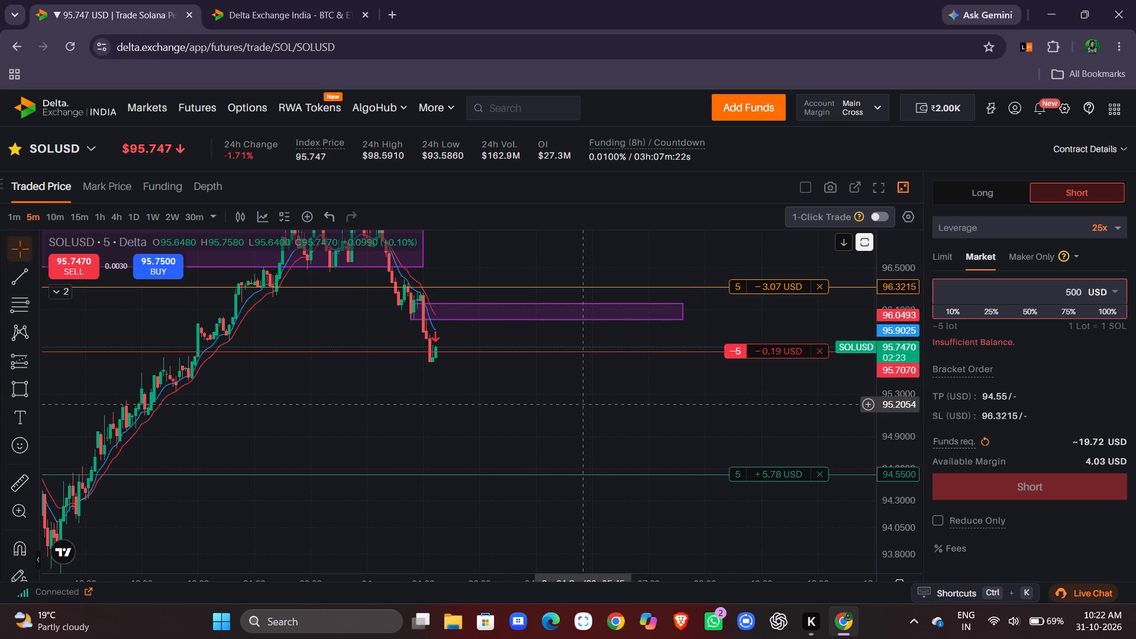
Examine the 5-minute SOLUSD price action against the marked zones, the short entry, and the take-profit and stop-loss levels.
{"action": "left_click_drag", "start_coordinate": [902, 359], "coordinate": [903, 345]}
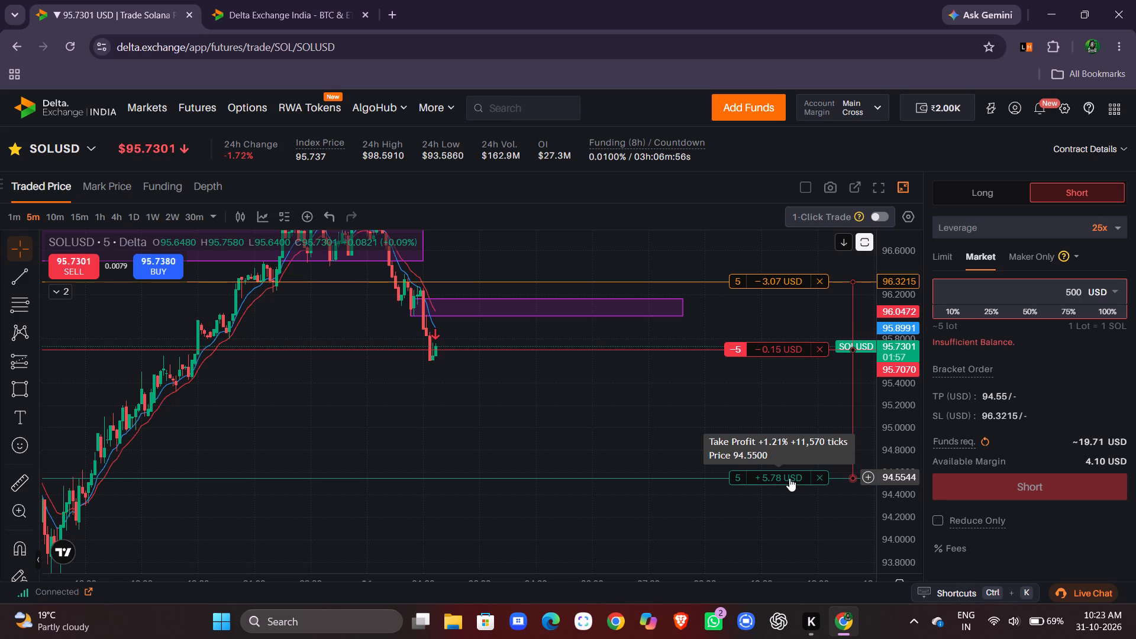
{"action": "left_click_drag", "start_coordinate": [563, 450], "coordinate": [695, 457]}
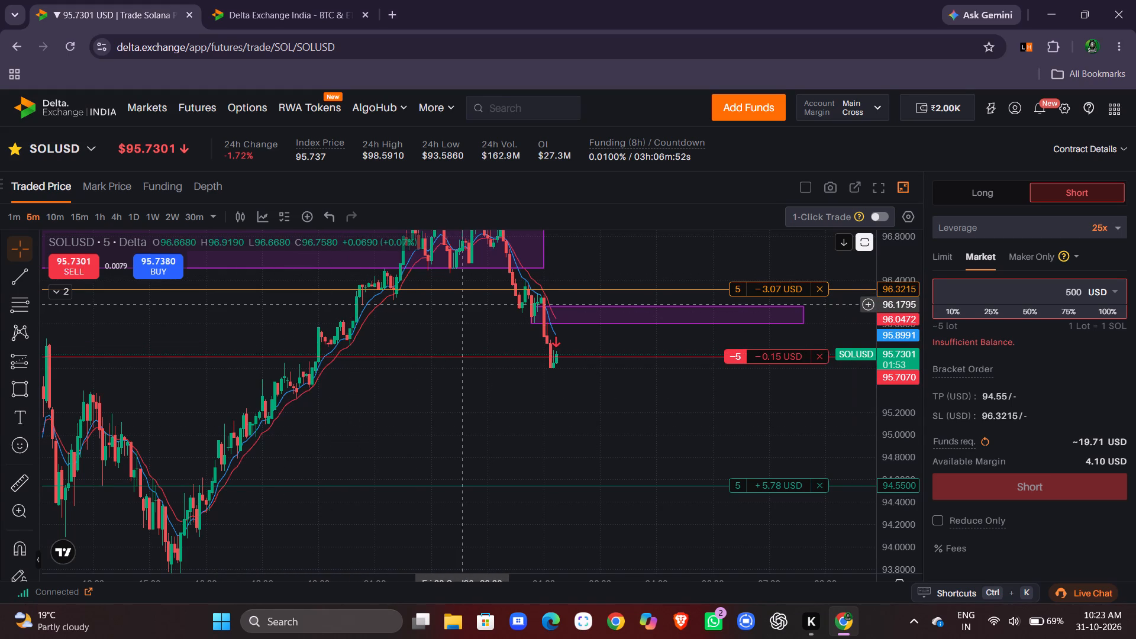
{"action": "left_click_drag", "start_coordinate": [465, 305], "coordinate": [414, 370]}
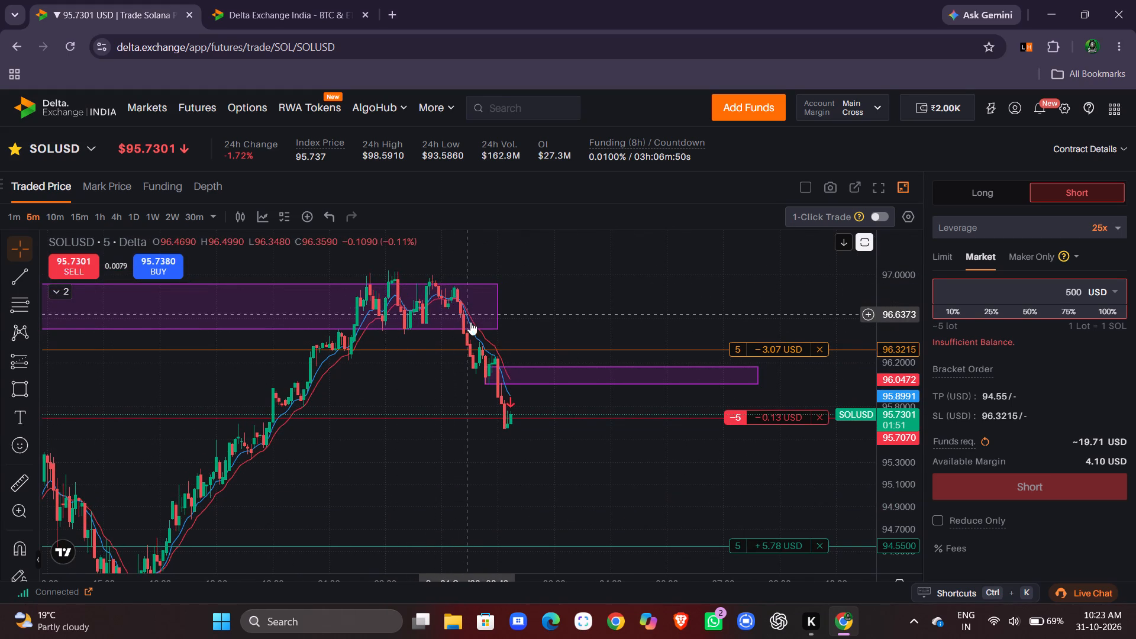
{"action": "scroll", "coordinate": [569, 469], "scroll_direction": "left", "scroll_amount": 1}
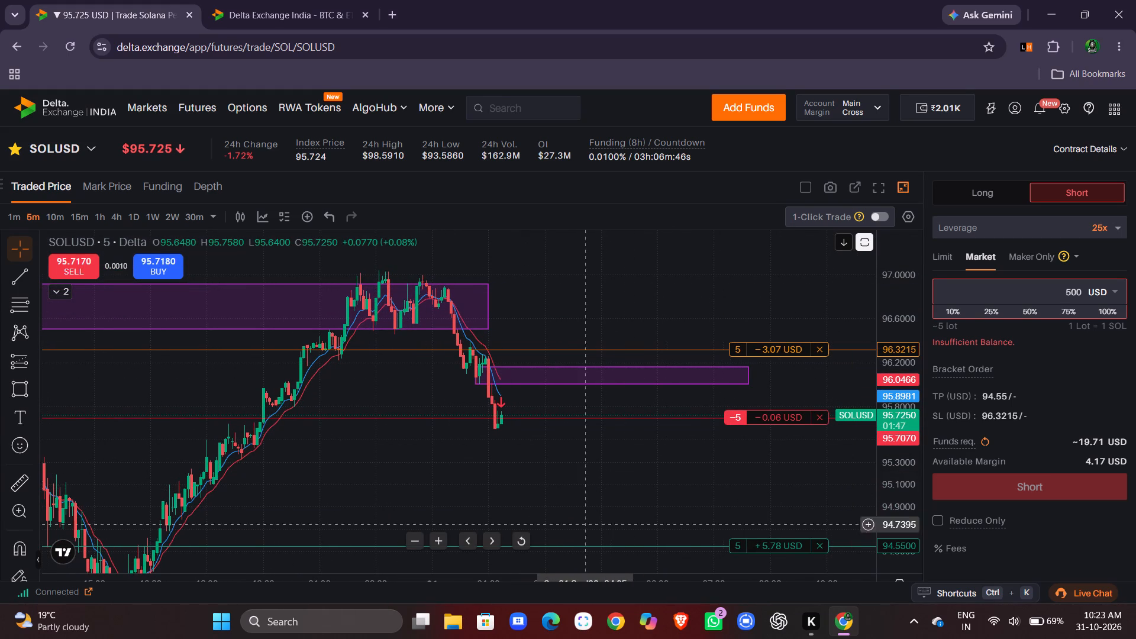
{"action": "left_click_drag", "start_coordinate": [705, 524], "coordinate": [682, 512]}
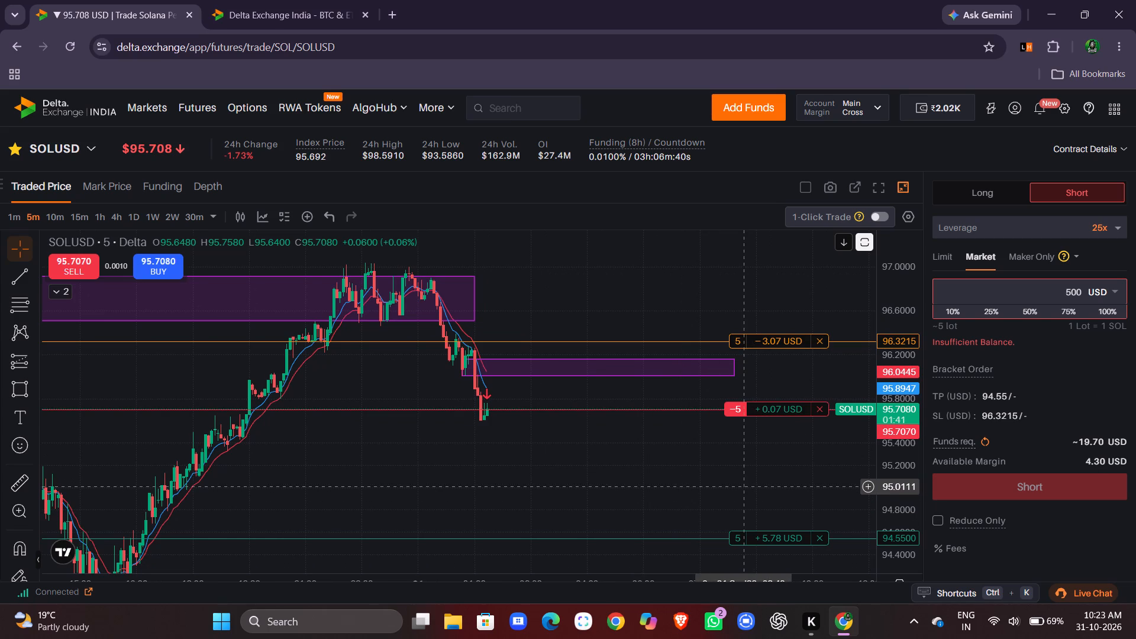
{"action": "left_click_drag", "start_coordinate": [912, 405], "coordinate": [913, 392]}
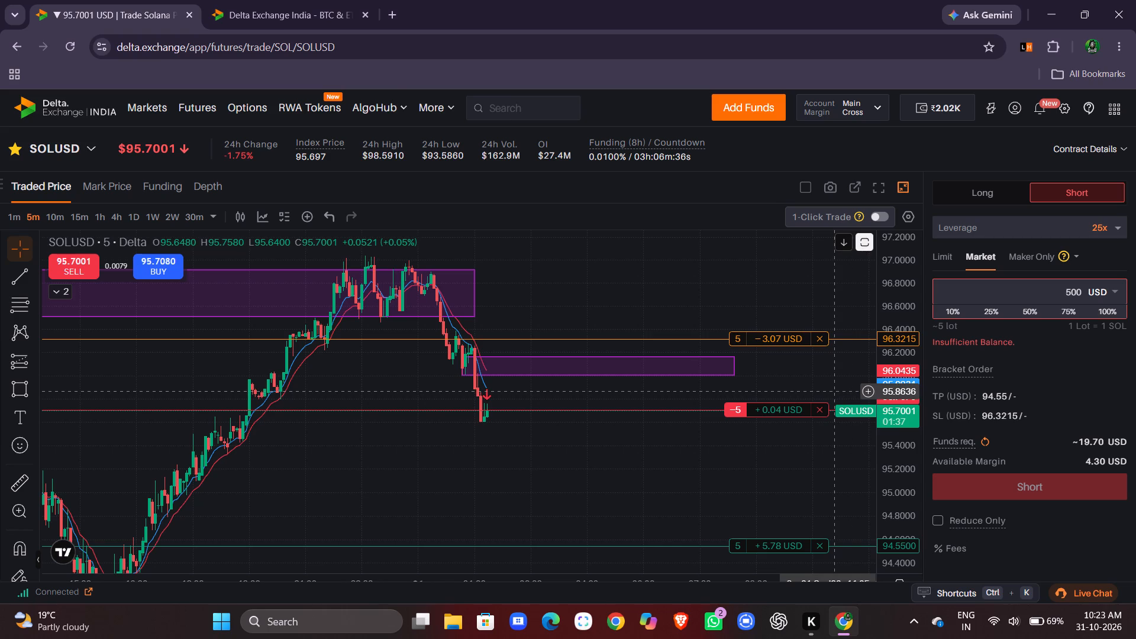
{"action": "left_click", "coordinate": [338, 24]}
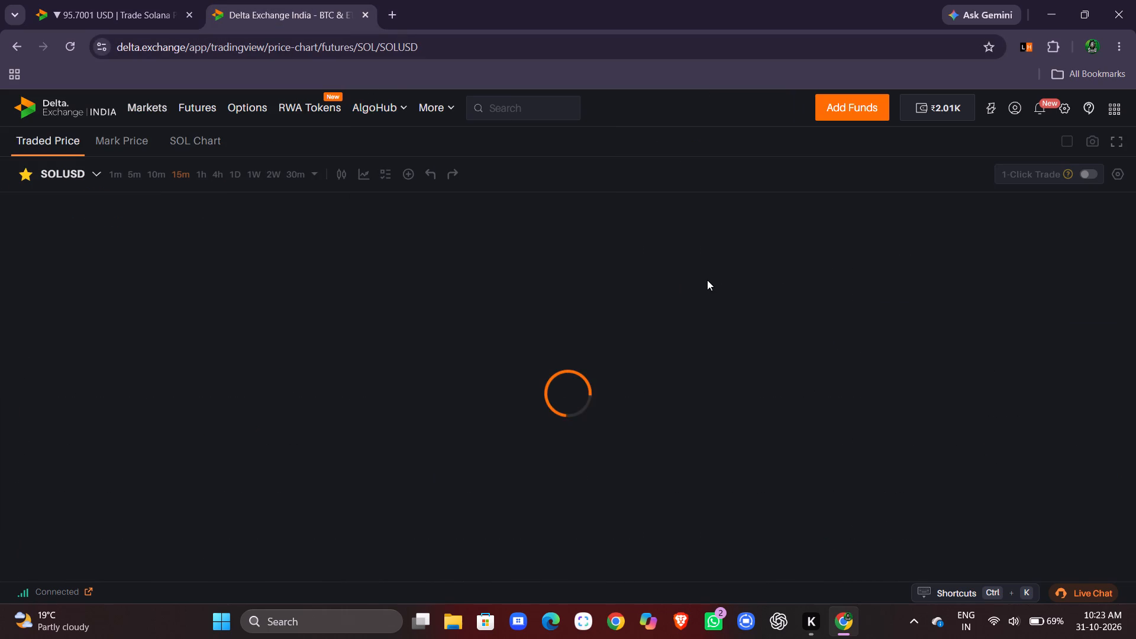
{"action": "left_click", "coordinate": [79, 6]}
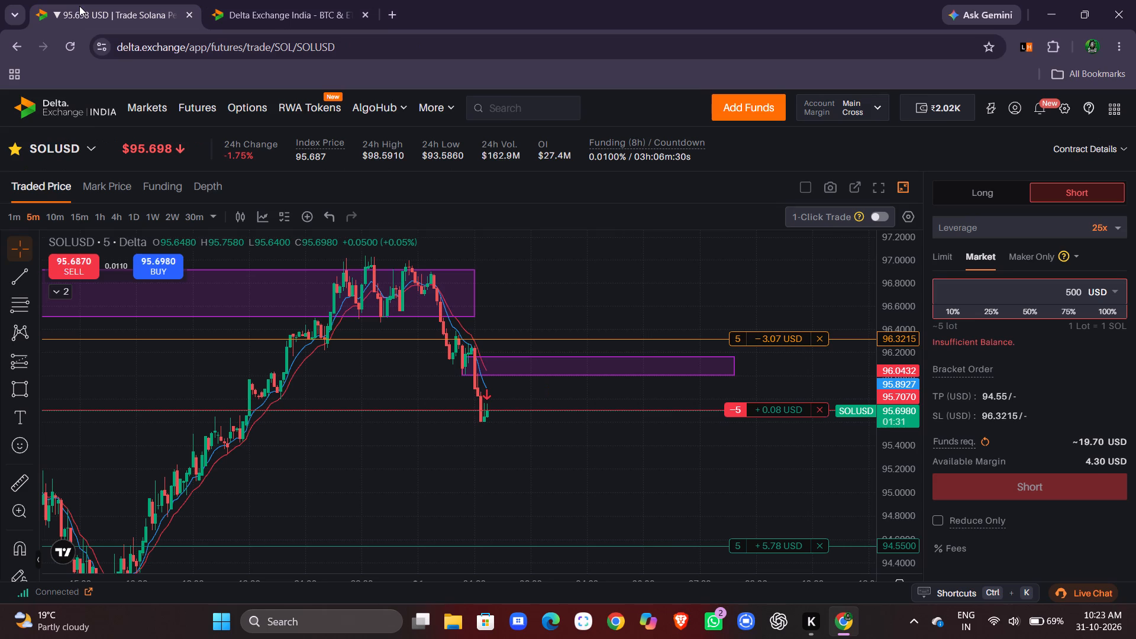
{"action": "scroll", "coordinate": [448, 451], "scroll_direction": "left", "scroll_amount": 1}
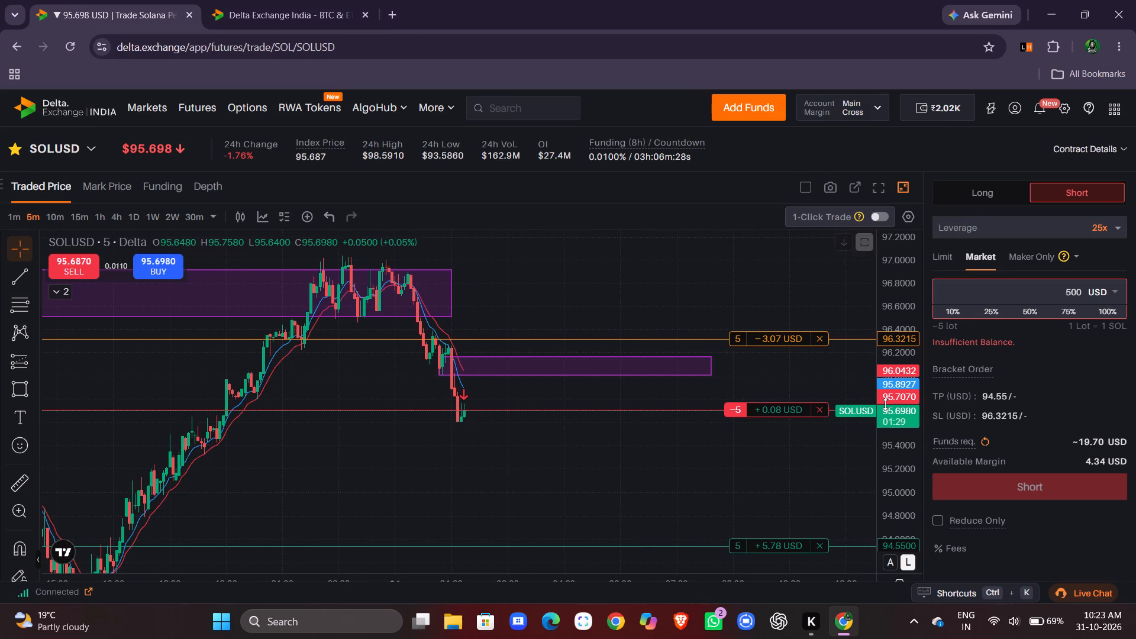
{"action": "left_click_drag", "start_coordinate": [885, 404], "coordinate": [885, 379]}
{"action": "left_click_drag", "start_coordinate": [692, 495], "coordinate": [754, 412]}
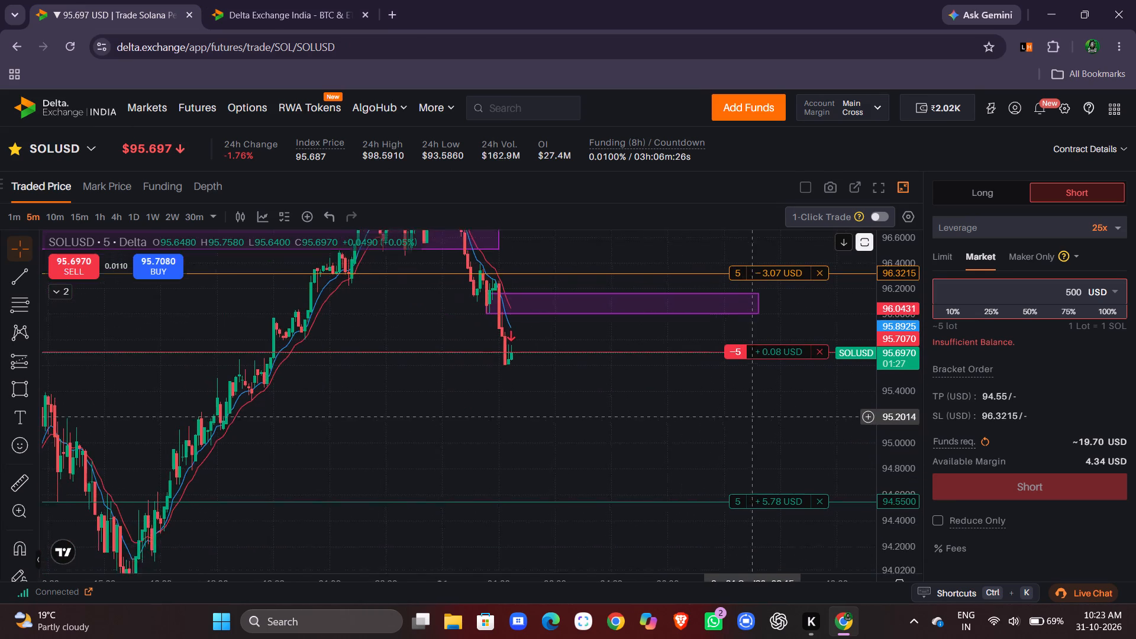
{"action": "left_click_drag", "start_coordinate": [754, 412], "coordinate": [759, 400]}
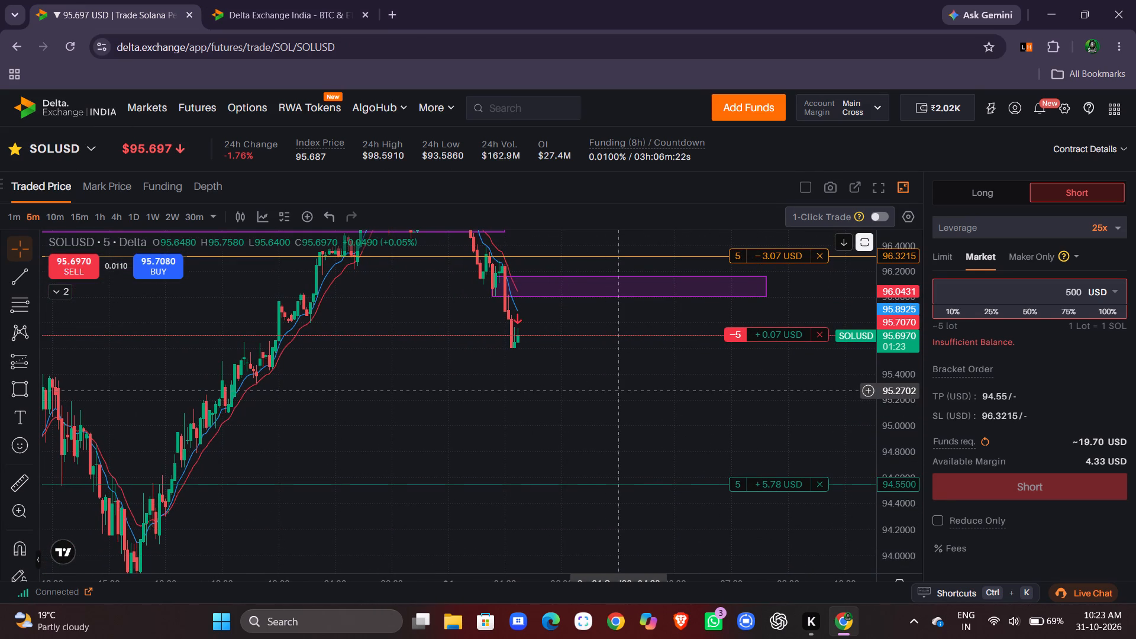
{"action": "left_click", "coordinate": [906, 369]}
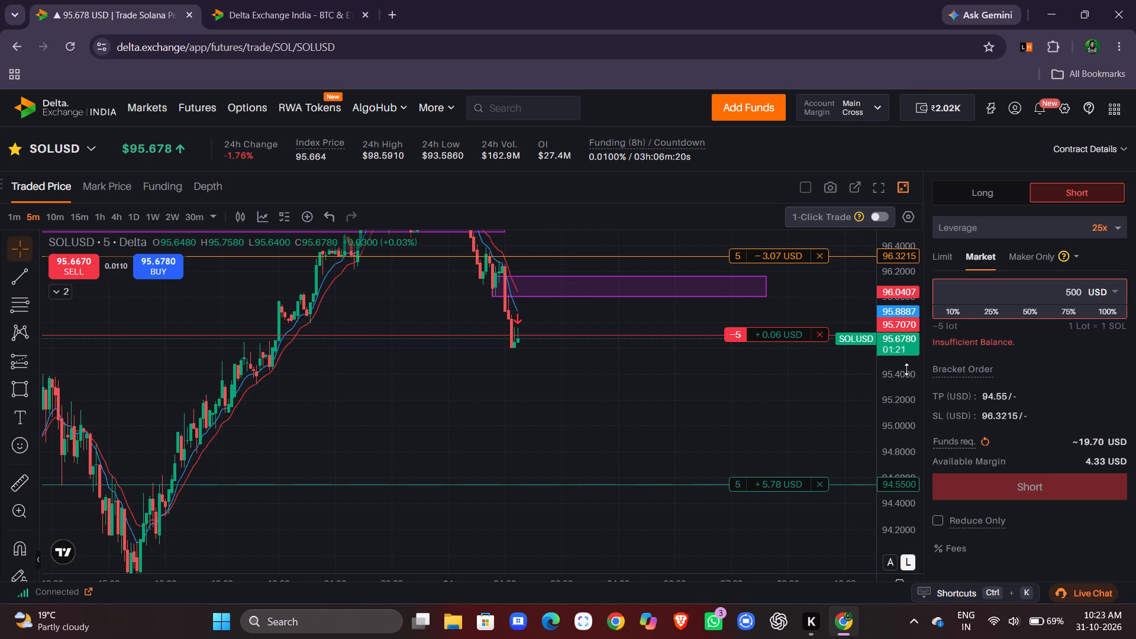
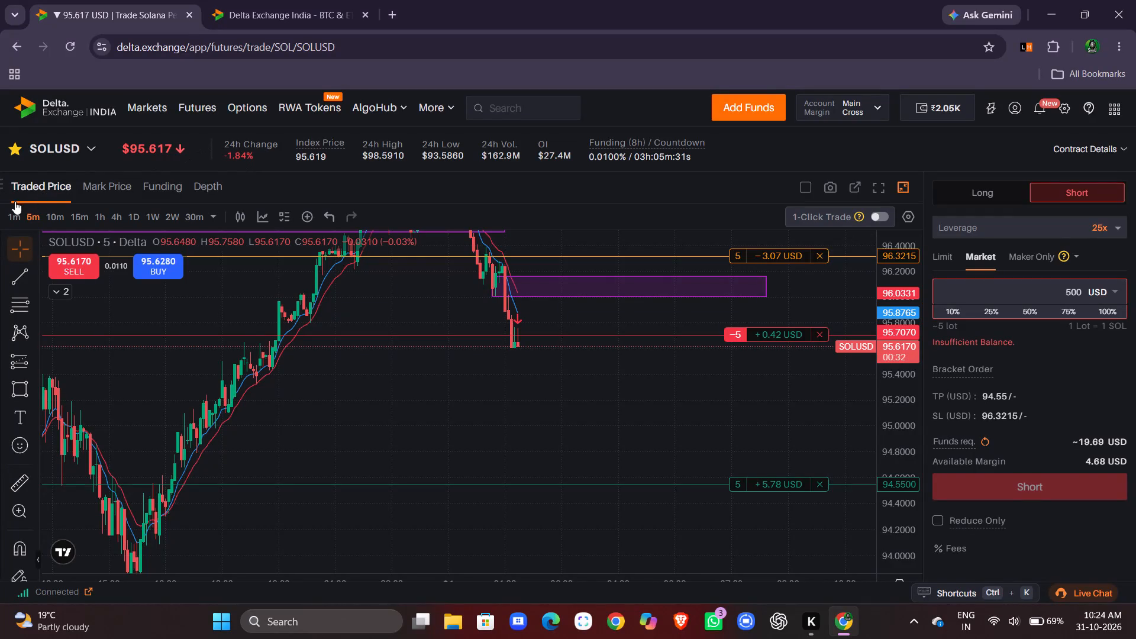
Switch the SOLUSD chart to the 1-minute interval and examine recent and earlier price action around the marked zones and short entry.
{"action": "left_click", "coordinate": [11, 218]}
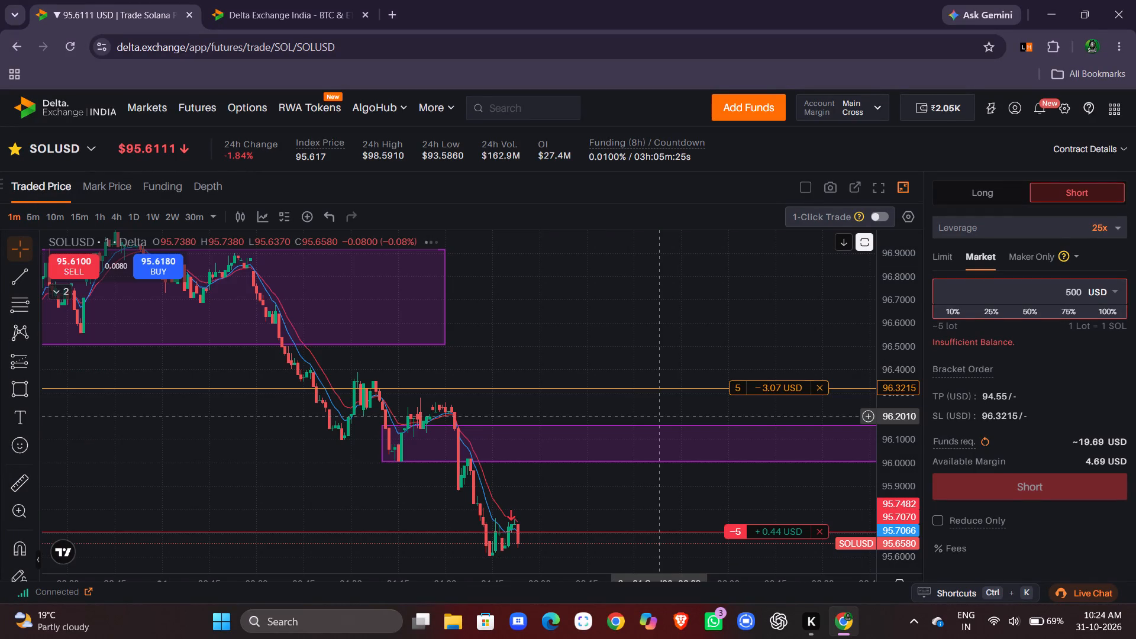
{"action": "left_click_drag", "start_coordinate": [680, 333], "coordinate": [635, 292]}
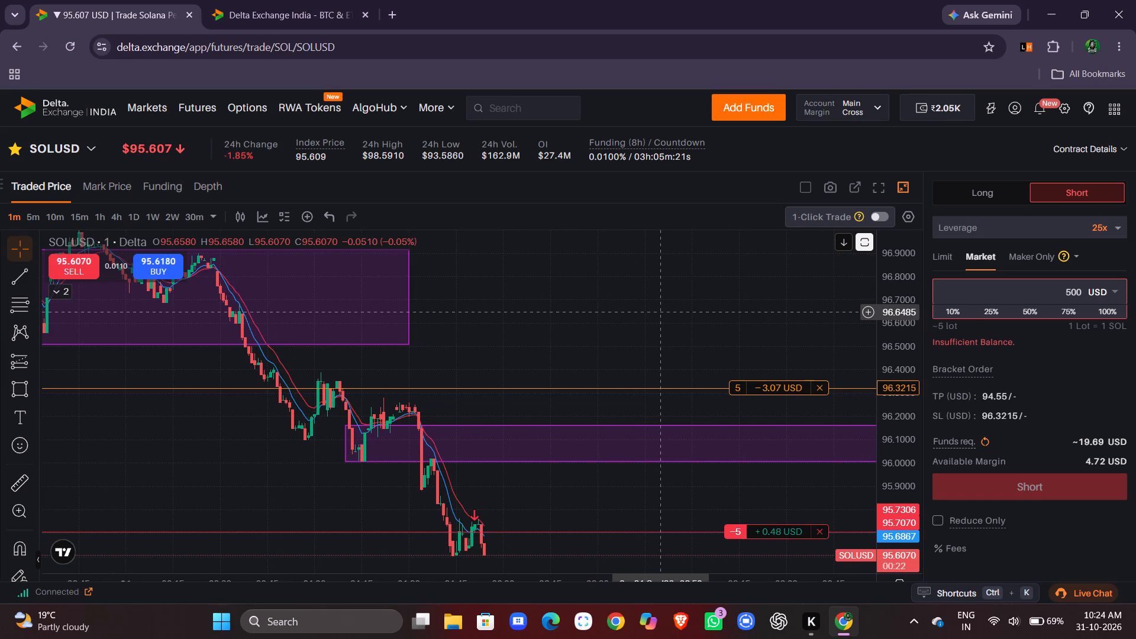
{"action": "left_click", "coordinate": [887, 407]}
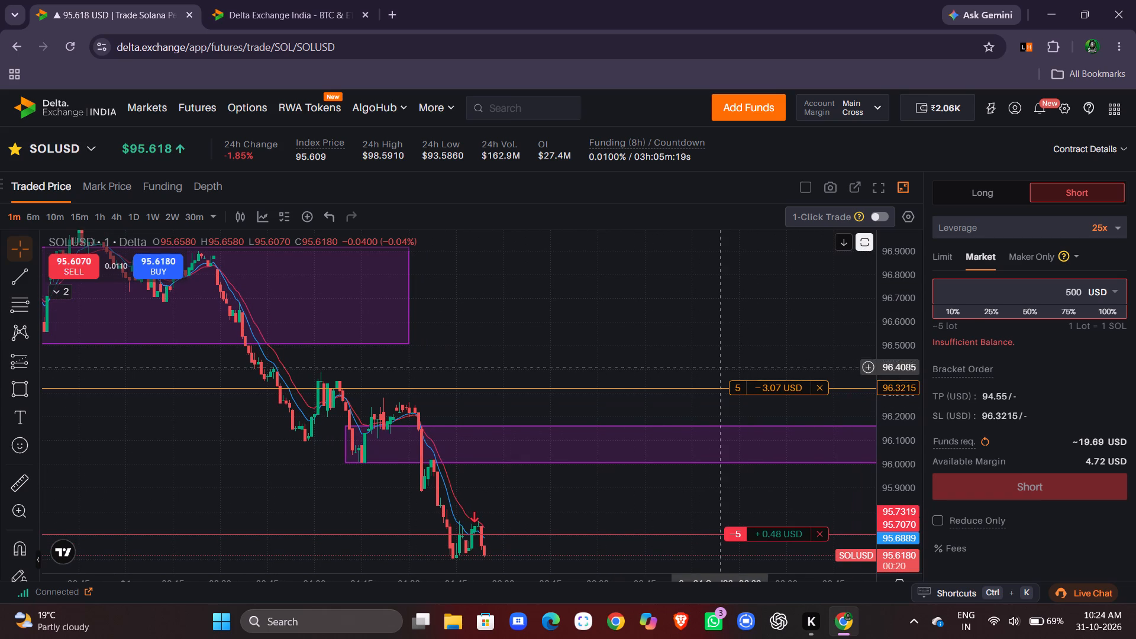
{"action": "left_click_drag", "start_coordinate": [706, 346], "coordinate": [710, 266]}
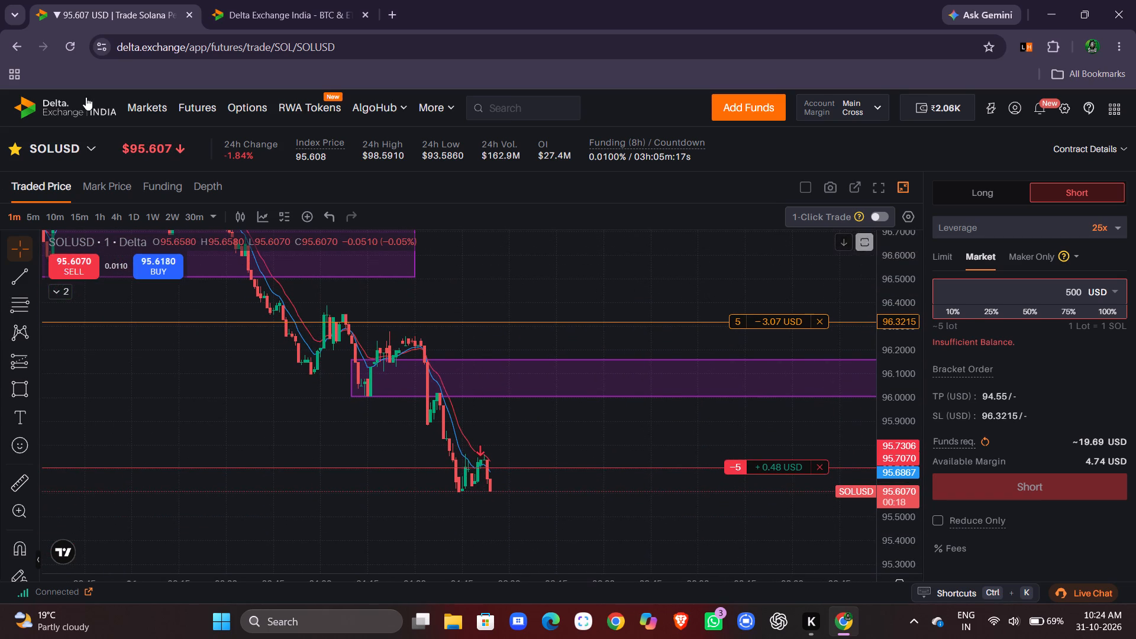
{"action": "scroll", "coordinate": [270, 436], "scroll_direction": "right", "scroll_amount": 4}
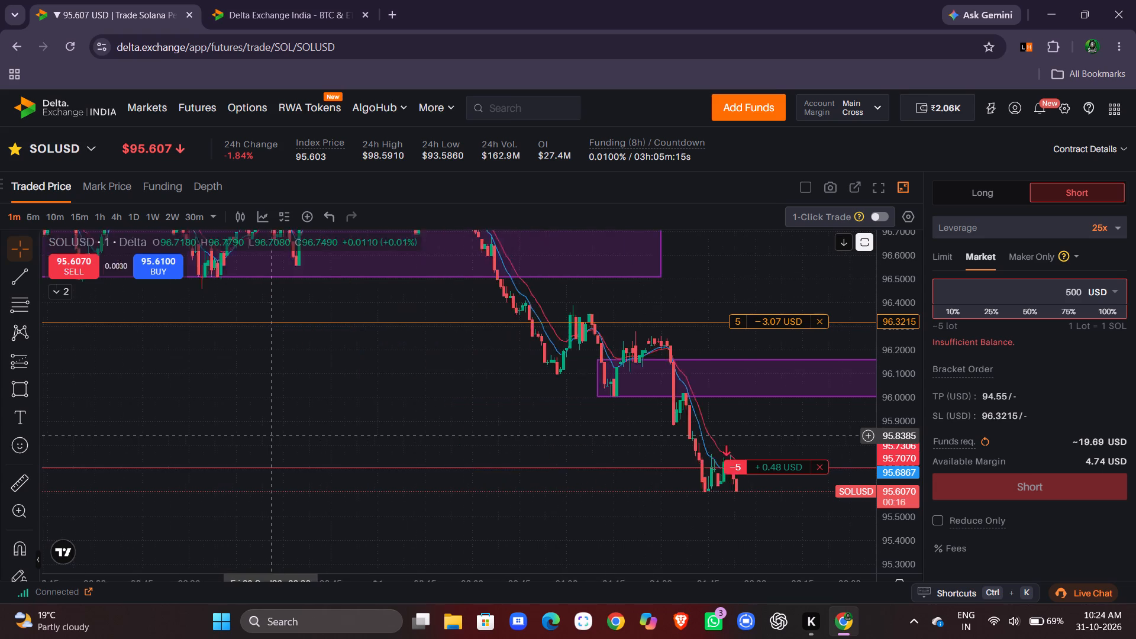
{"action": "scroll", "coordinate": [270, 436], "scroll_direction": "right", "scroll_amount": 3}
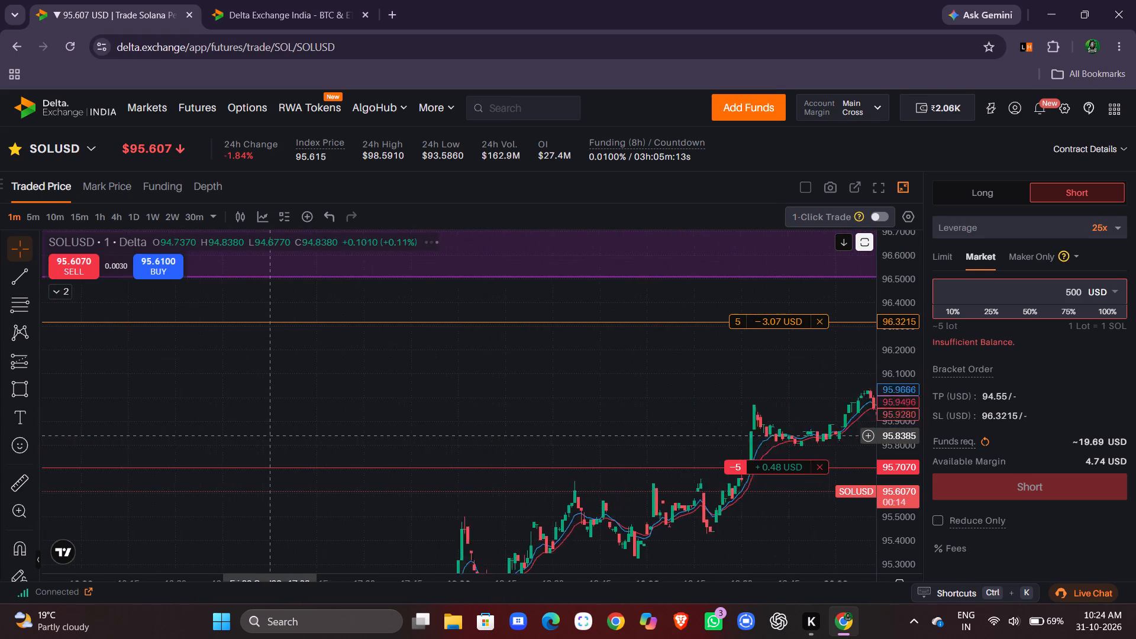
{"action": "scroll", "coordinate": [270, 436], "scroll_direction": "right", "scroll_amount": 1}
{"action": "scroll", "coordinate": [270, 436], "scroll_direction": "left", "scroll_amount": 1}
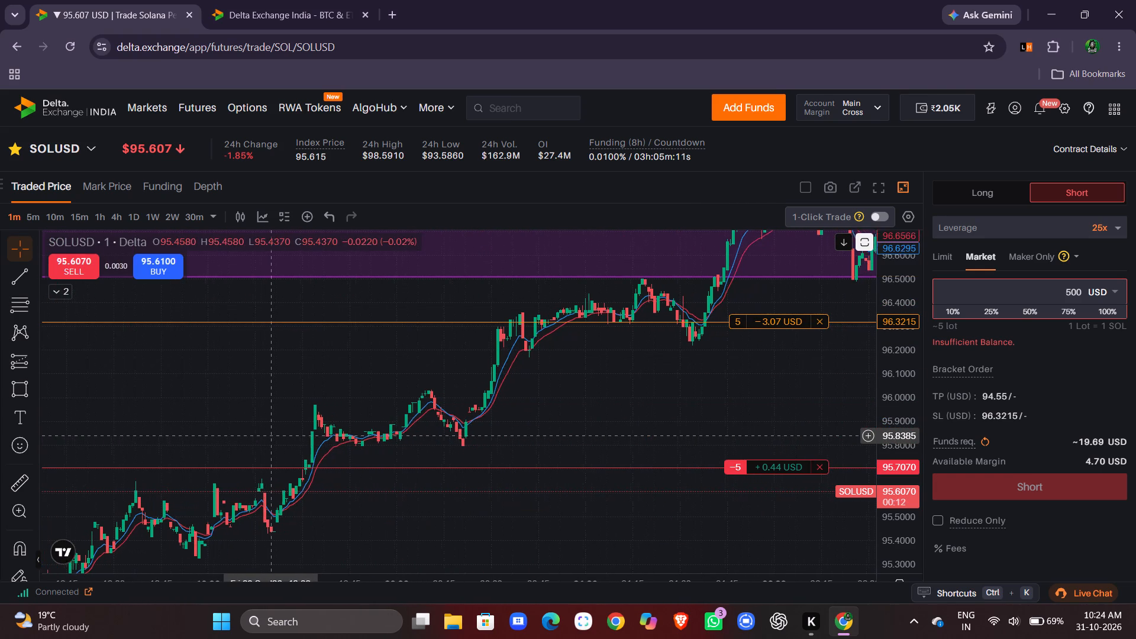
{"action": "scroll", "coordinate": [270, 436], "scroll_direction": "left", "scroll_amount": 3}
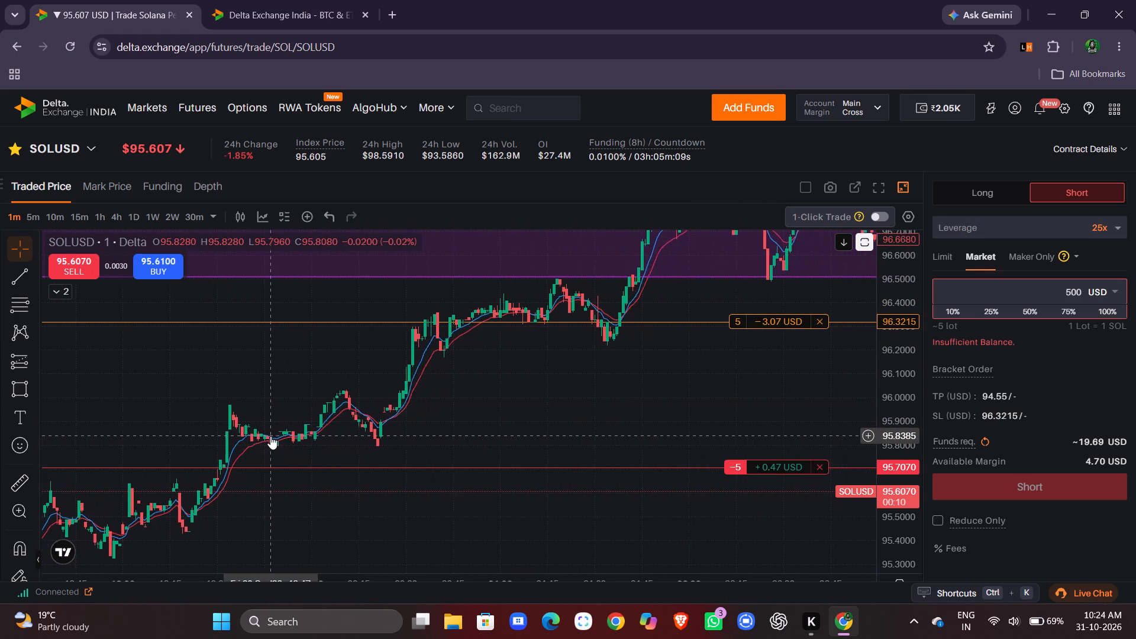
{"action": "scroll", "coordinate": [270, 436], "scroll_direction": "left", "scroll_amount": 1}
Return to the 5-minute chart and draw a rectangle zone from about 95.66 to 95.44, from the earlier rally past the latest candles.
{"action": "left_click", "coordinate": [35, 215]}
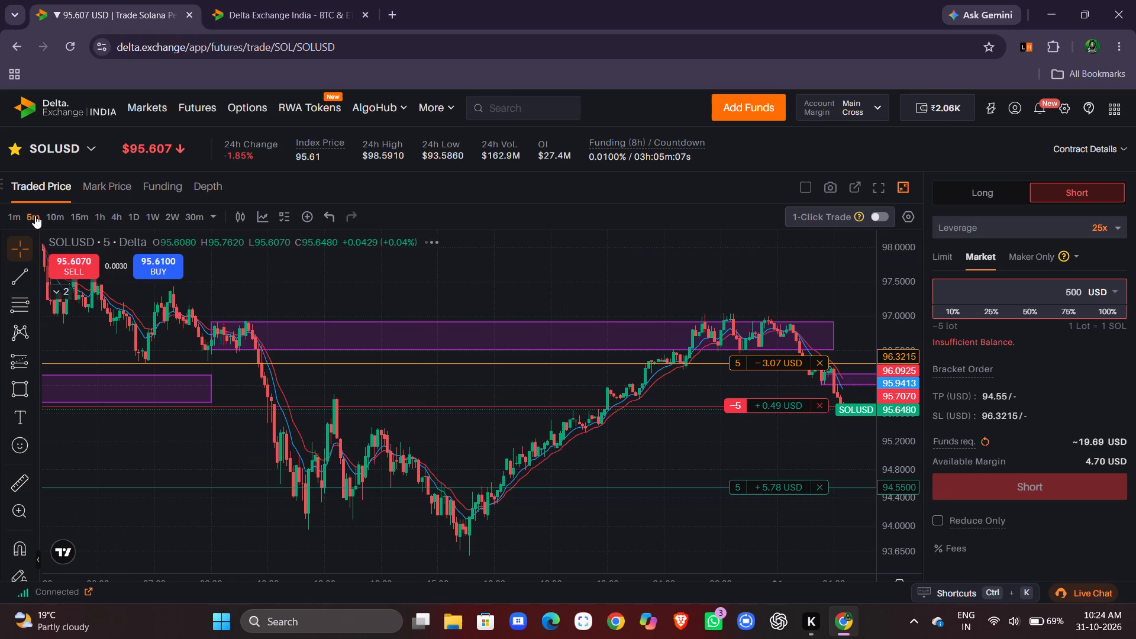
{"action": "scroll", "coordinate": [464, 366], "scroll_direction": "left", "scroll_amount": 3}
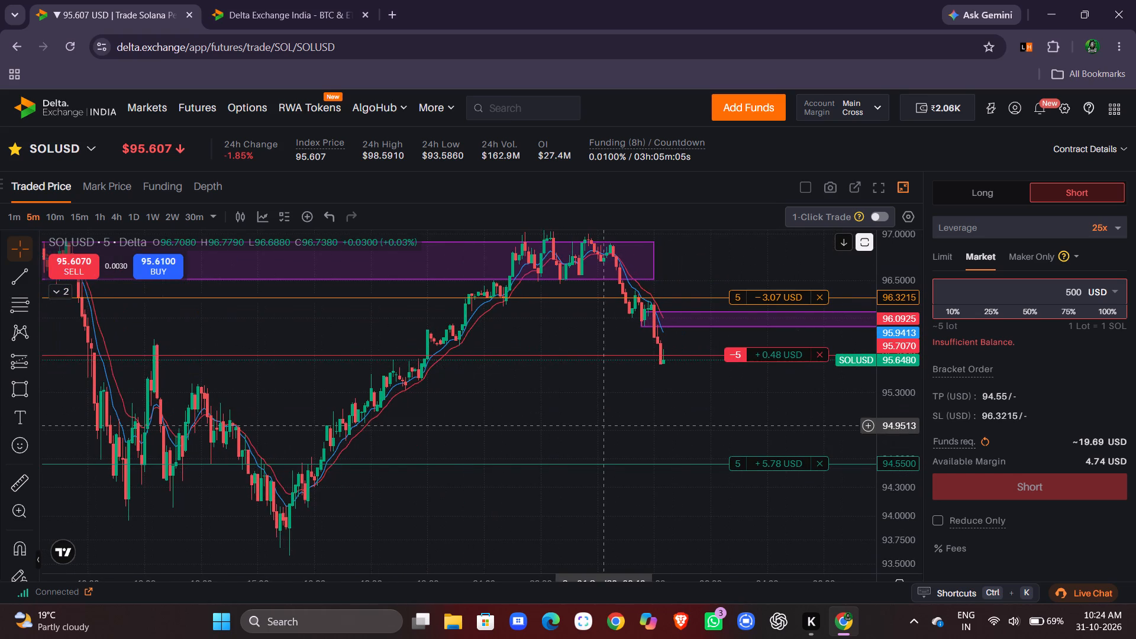
{"action": "scroll", "coordinate": [603, 426], "scroll_direction": "left", "scroll_amount": 1}
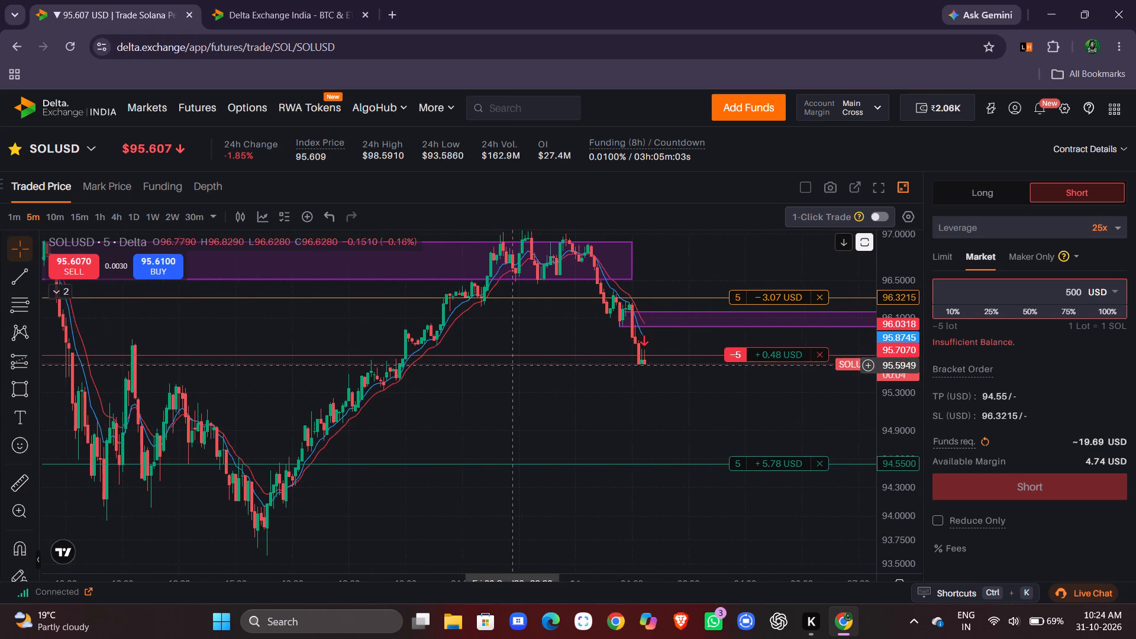
{"action": "left_click_drag", "start_coordinate": [906, 375], "coordinate": [906, 338]}
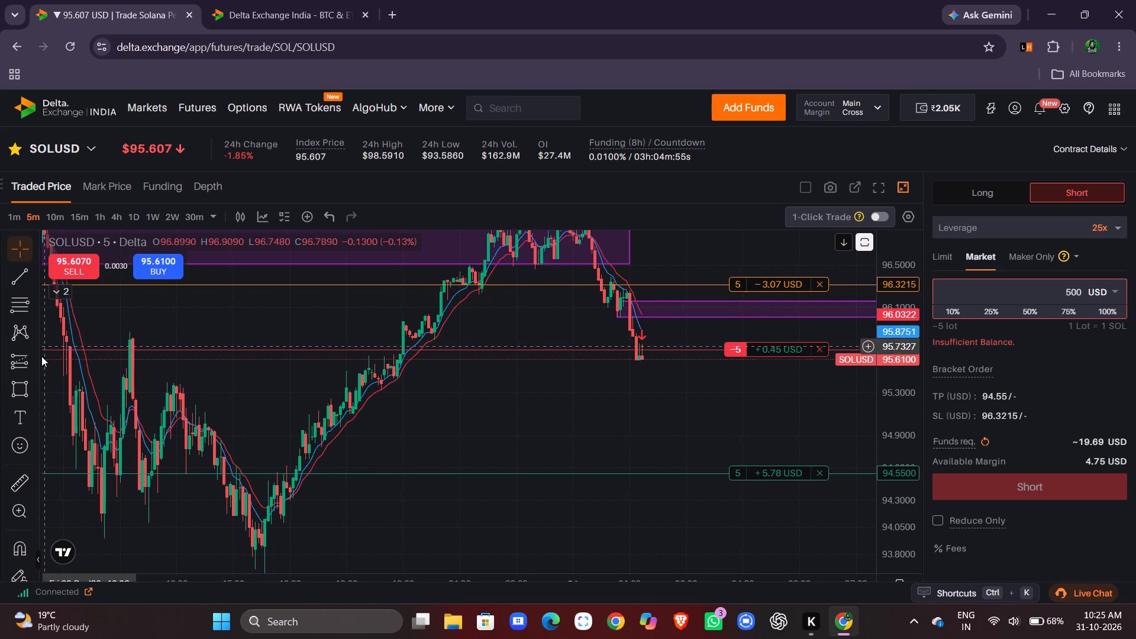
{"action": "left_click", "coordinate": [13, 392]}
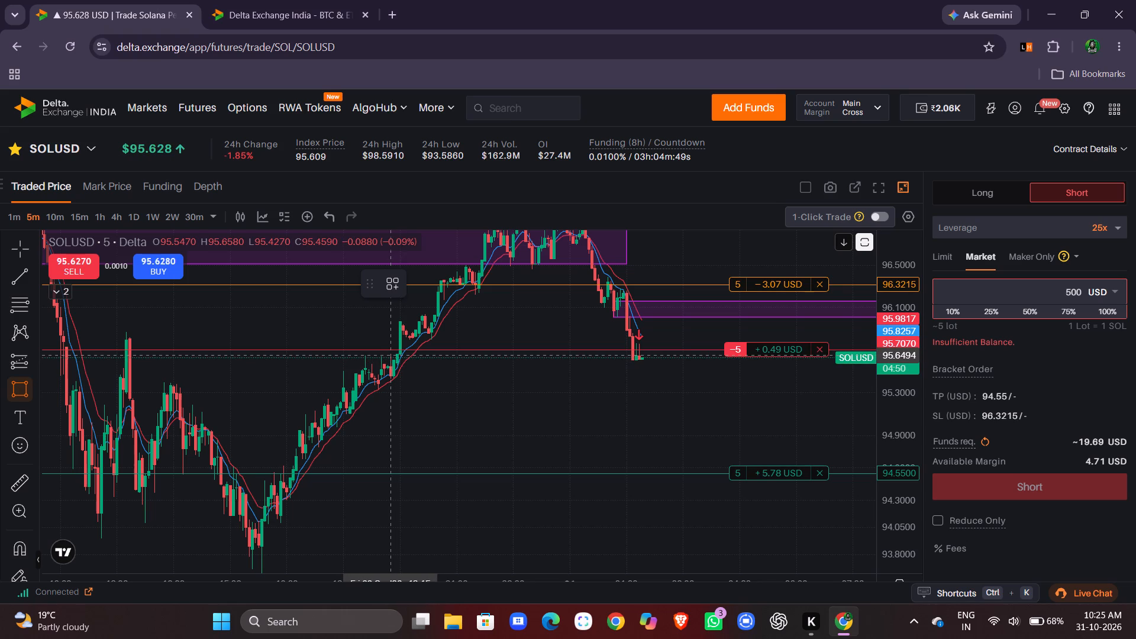
{"action": "left_click_drag", "start_coordinate": [389, 355], "coordinate": [646, 401]}
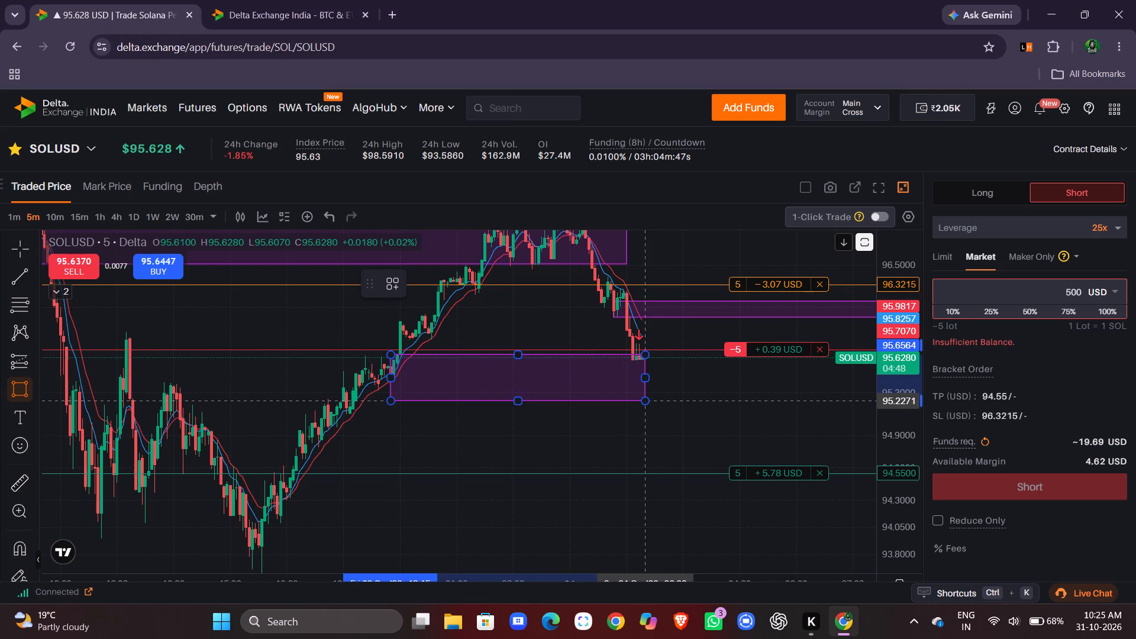
{"action": "left_click_drag", "start_coordinate": [646, 401], "coordinate": [775, 378]}
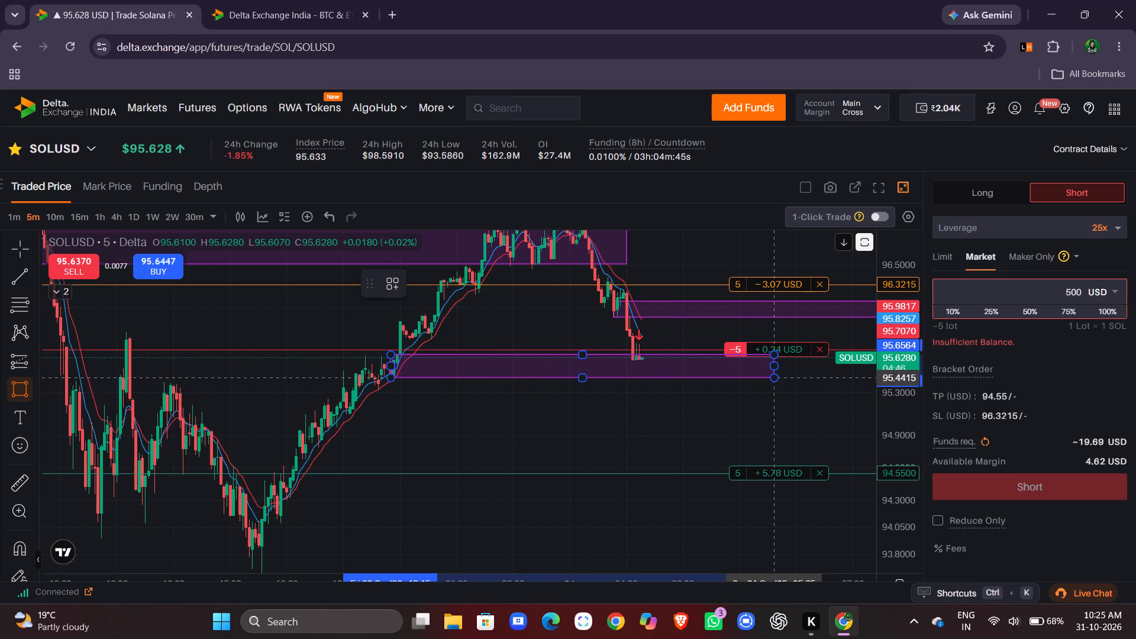
{"action": "left_click", "coordinate": [775, 378]}
{"action": "left_click", "coordinate": [711, 425]}
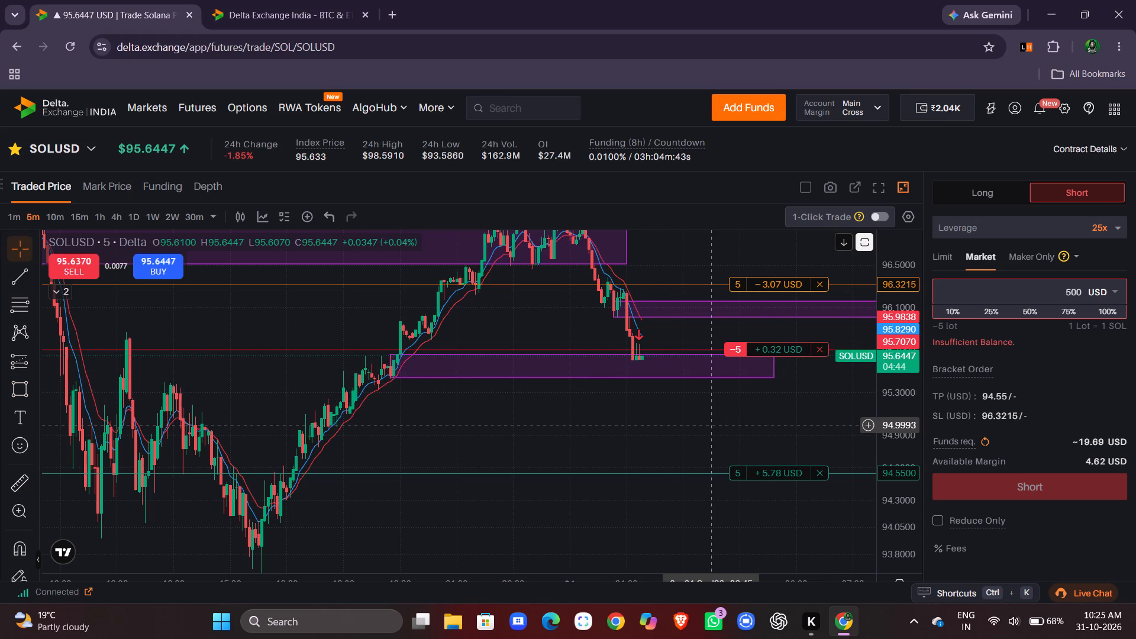
Examine the 5-minute price action against the lower rectangle zone, the short entry, and the take-profit and stop-loss levels.
{"action": "scroll", "coordinate": [719, 430], "scroll_direction": "left", "scroll_amount": 1}
{"action": "left_click_drag", "start_coordinate": [892, 386], "coordinate": [898, 372]}
{"action": "left_click_drag", "start_coordinate": [782, 427], "coordinate": [742, 435]}
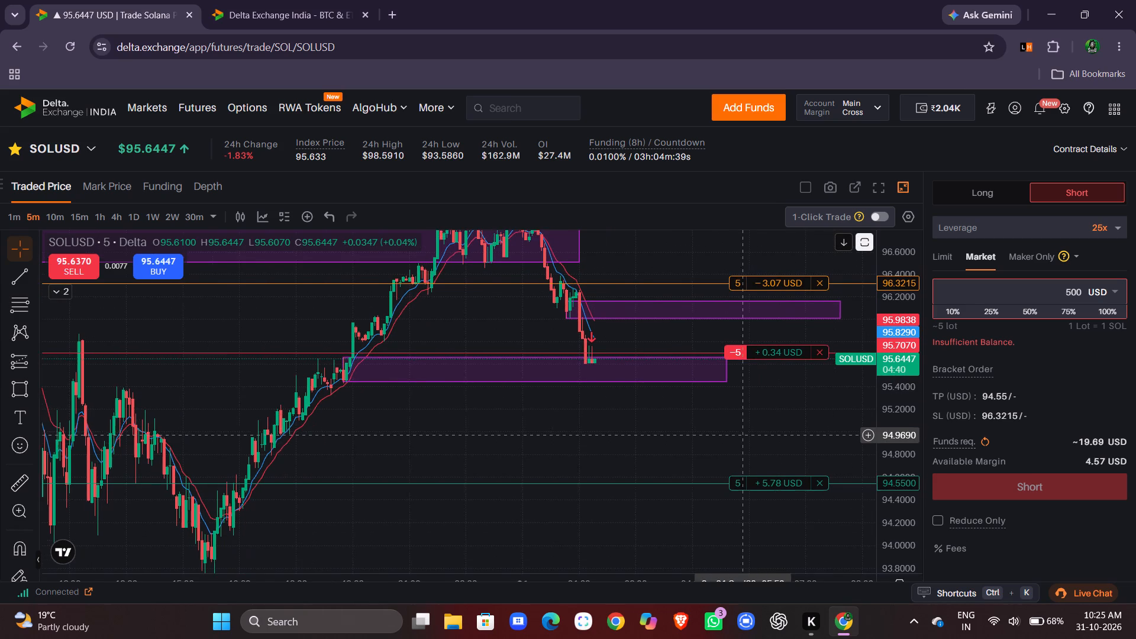
{"action": "left_click_drag", "start_coordinate": [742, 435], "coordinate": [740, 437]}
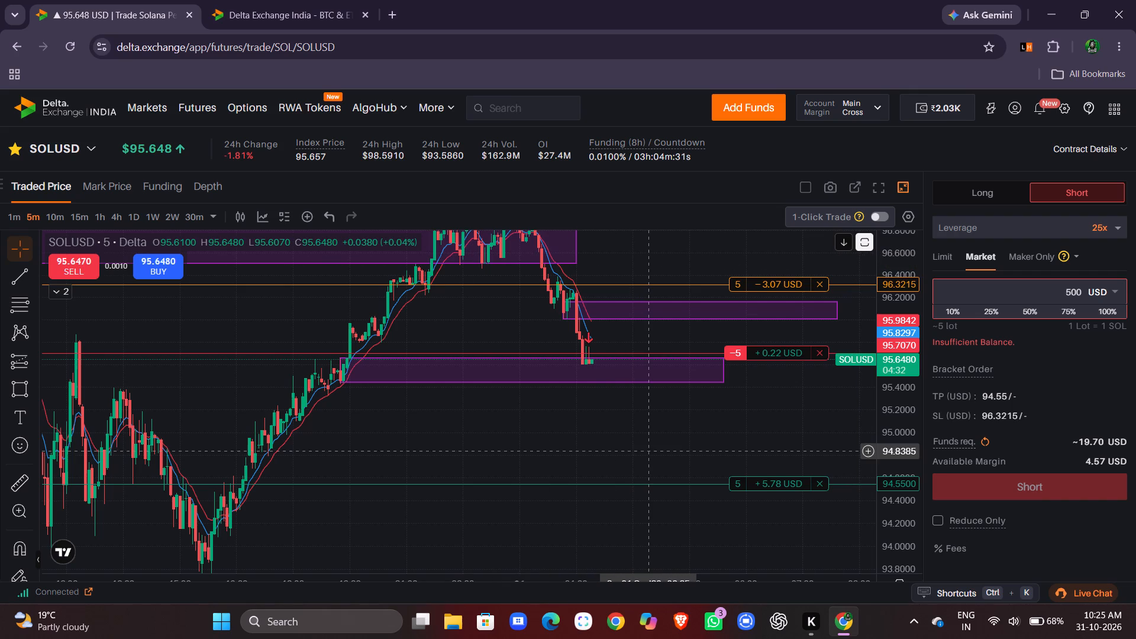
{"action": "left_click_drag", "start_coordinate": [650, 463], "coordinate": [637, 454]}
{"action": "left_click_drag", "start_coordinate": [674, 449], "coordinate": [651, 446]}
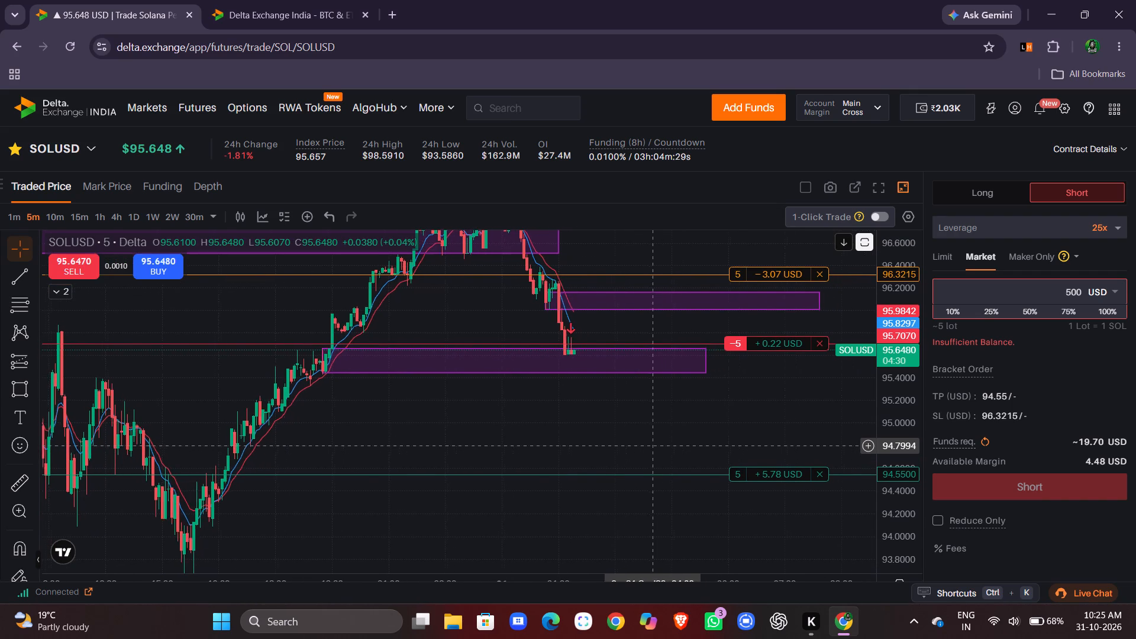
{"action": "left_click_drag", "start_coordinate": [651, 446], "coordinate": [648, 447]}
{"action": "left_click_drag", "start_coordinate": [682, 433], "coordinate": [674, 433]}
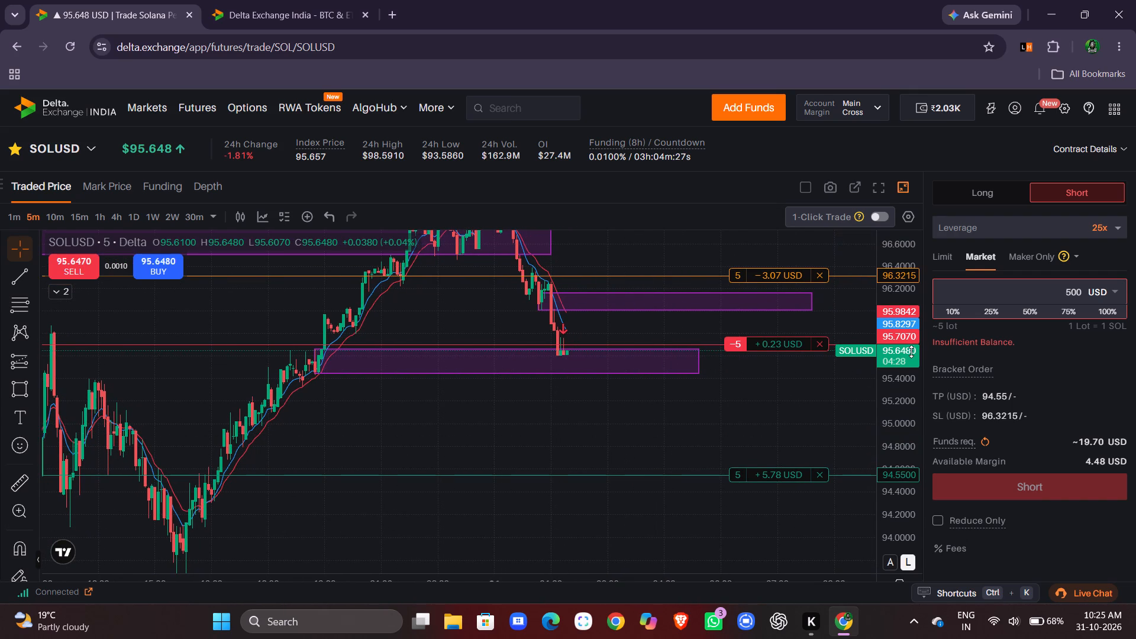
{"action": "left_click_drag", "start_coordinate": [883, 376], "coordinate": [883, 369]}
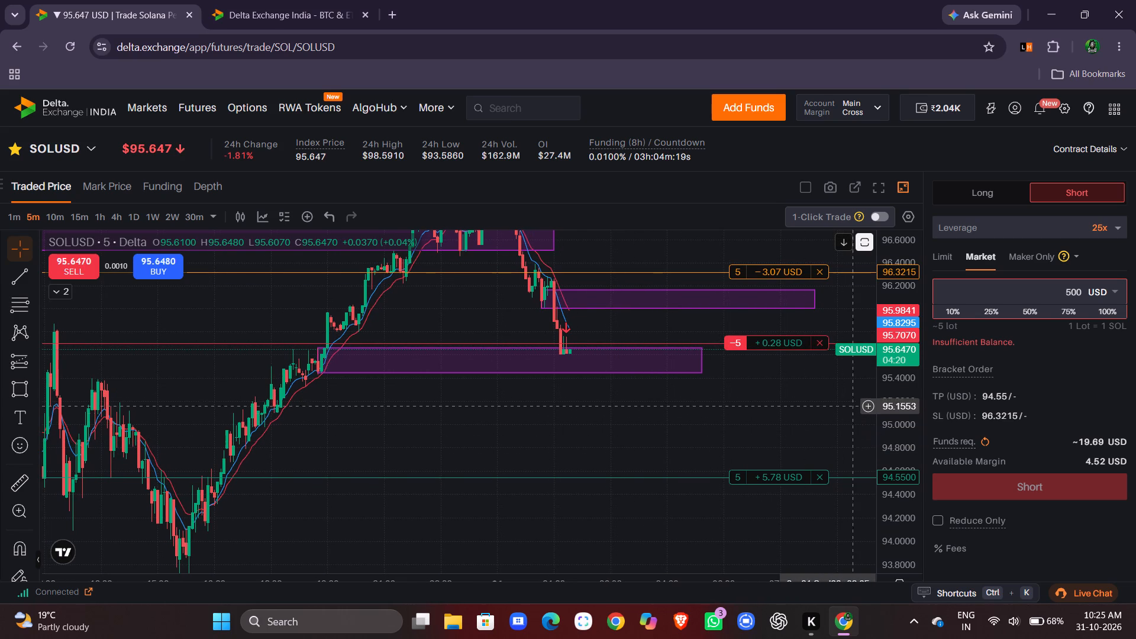
{"action": "left_click", "coordinate": [893, 376]}
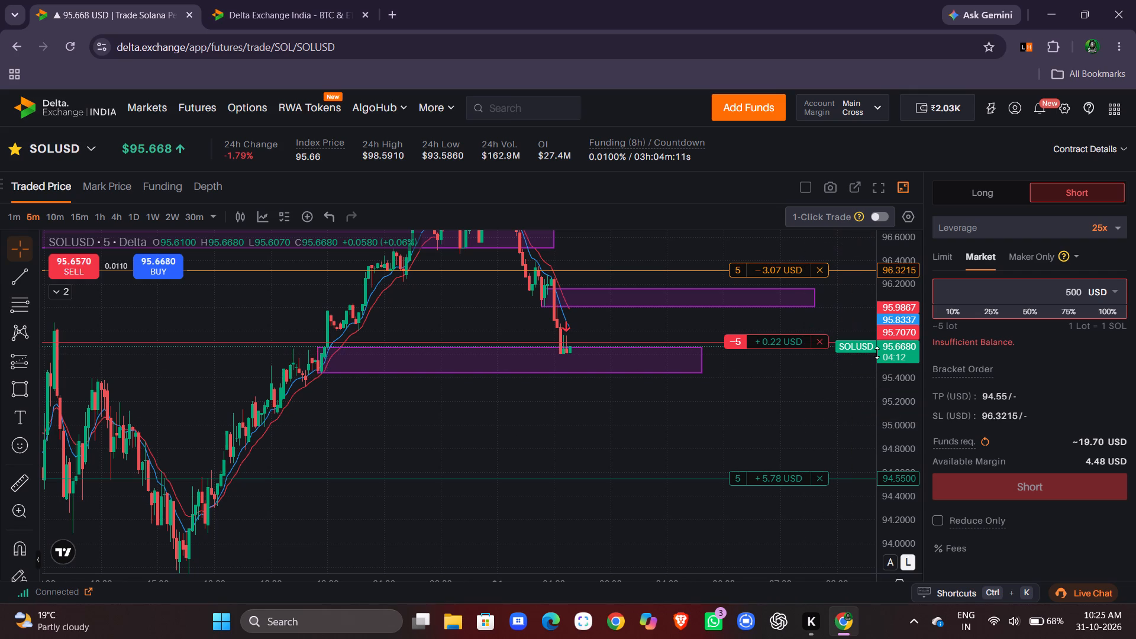
{"action": "left_click_drag", "start_coordinate": [877, 353], "coordinate": [877, 363]}
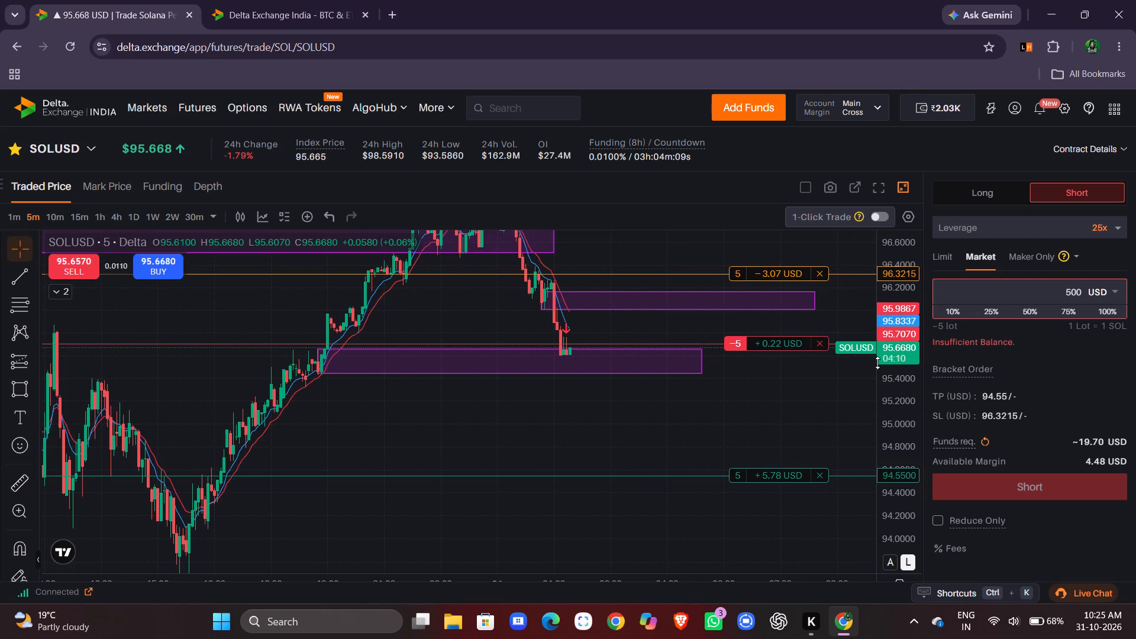
{"action": "left_click_drag", "start_coordinate": [877, 363], "coordinate": [877, 358]}
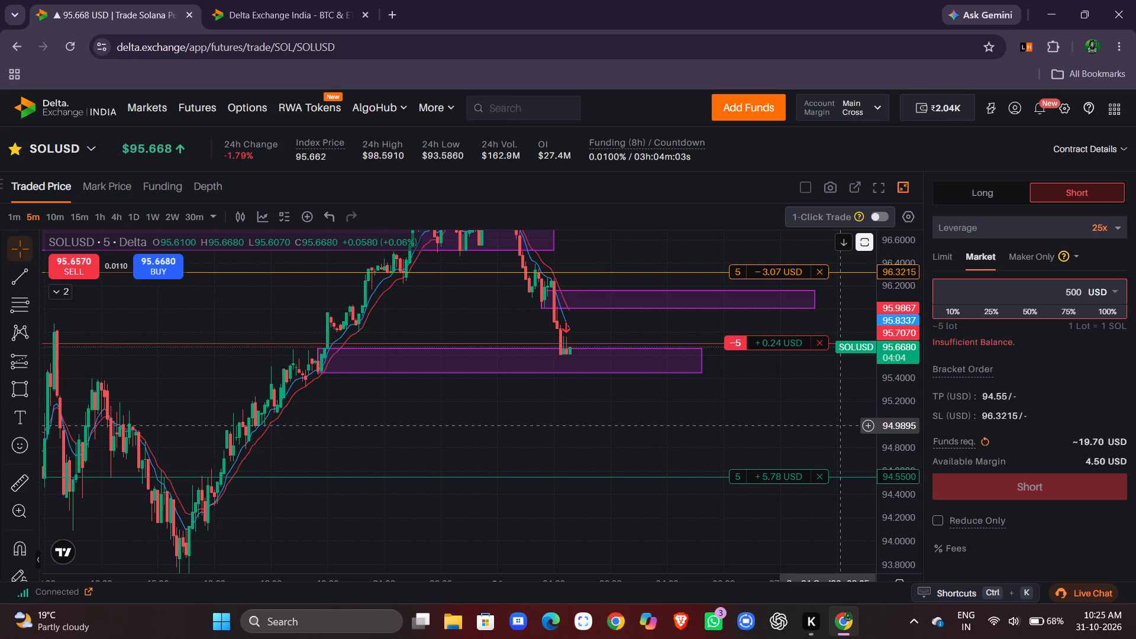
{"action": "left_click_drag", "start_coordinate": [895, 399], "coordinate": [896, 405]}
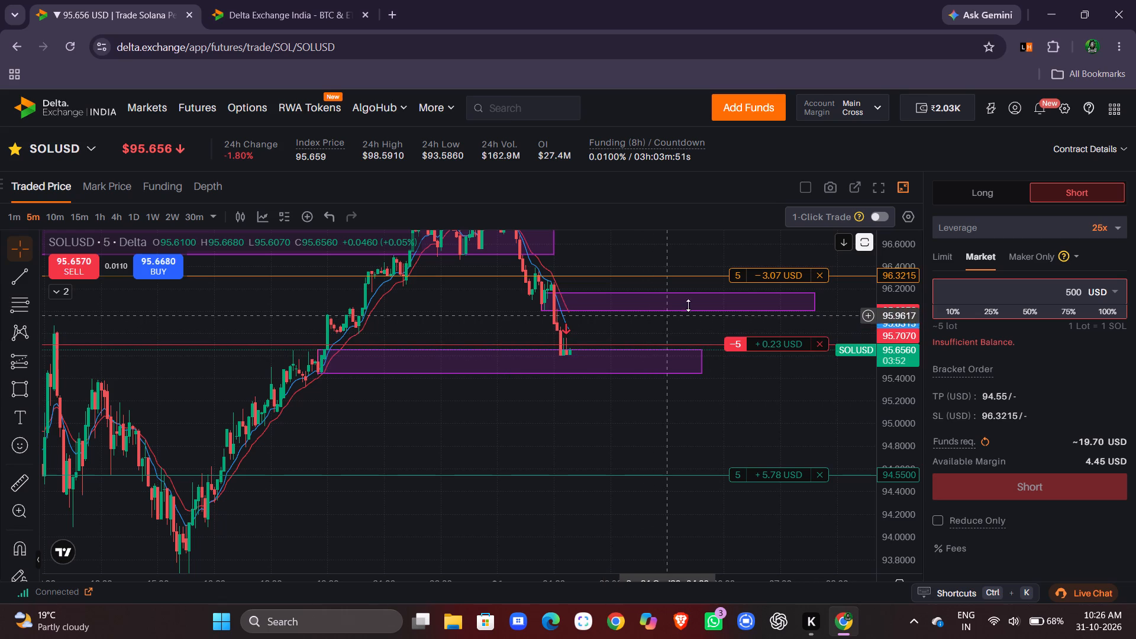
Lower the short position's stop-loss on the chart to about 96.15, inside the upper part of the 96.16–96.00 zone.
{"action": "left_click_drag", "start_coordinate": [772, 275], "coordinate": [770, 279]}
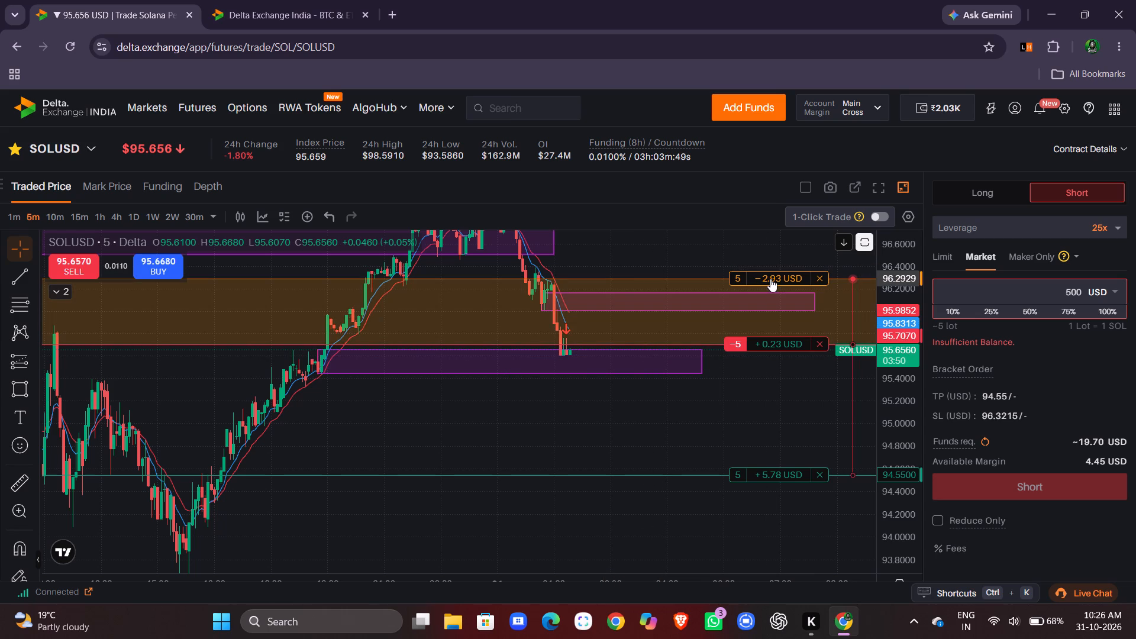
{"action": "left_click_drag", "start_coordinate": [770, 279], "coordinate": [781, 296]}
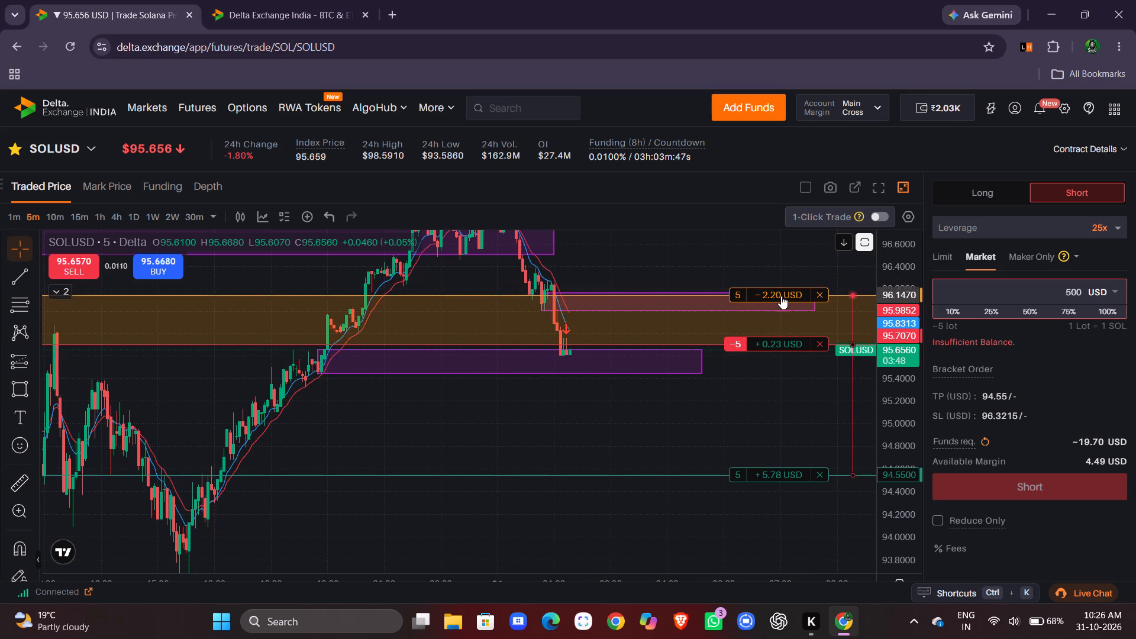
{"action": "left_click_drag", "start_coordinate": [781, 296], "coordinate": [783, 295]}
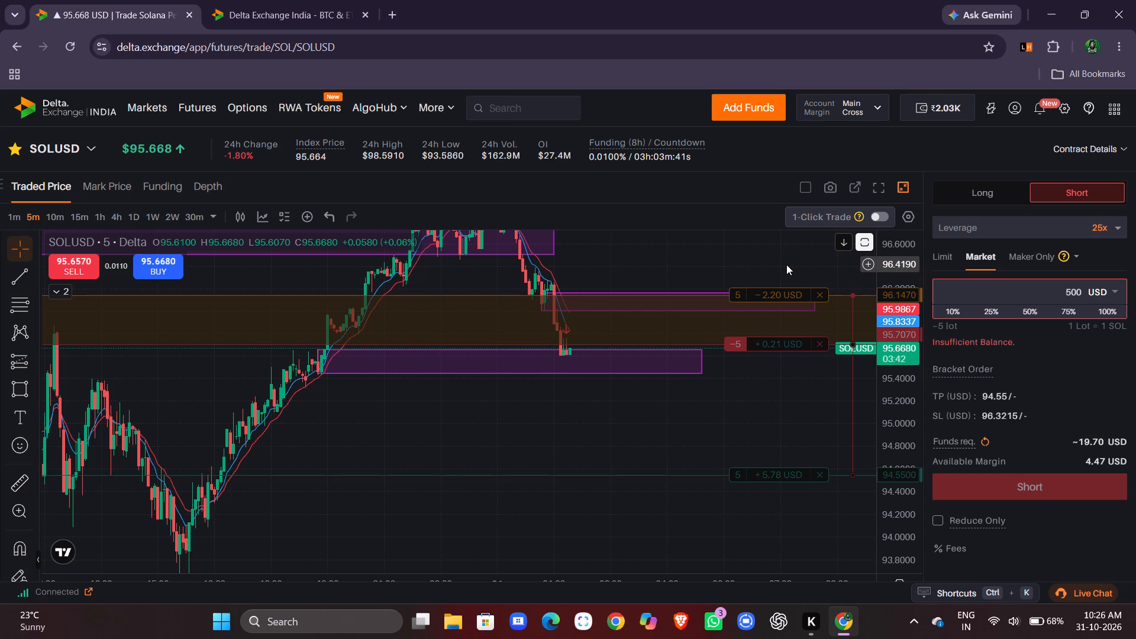
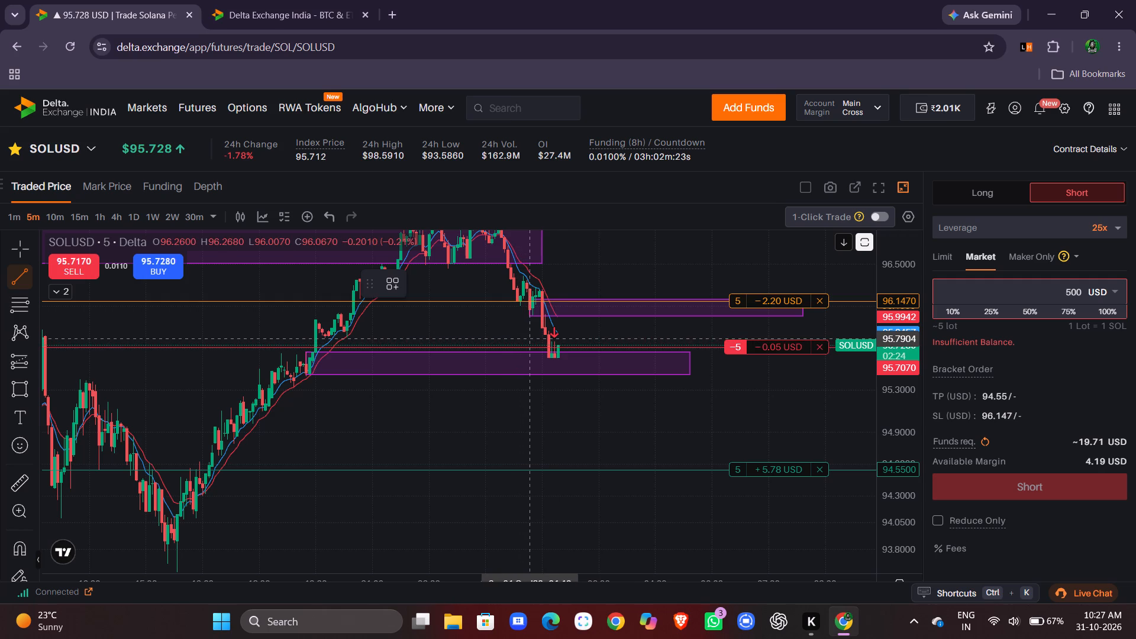
Place a trend line on the SOLUSD chart at the latest 5-minute candle, starting at about 95.76.
{"action": "left_click", "coordinate": [559, 341]}
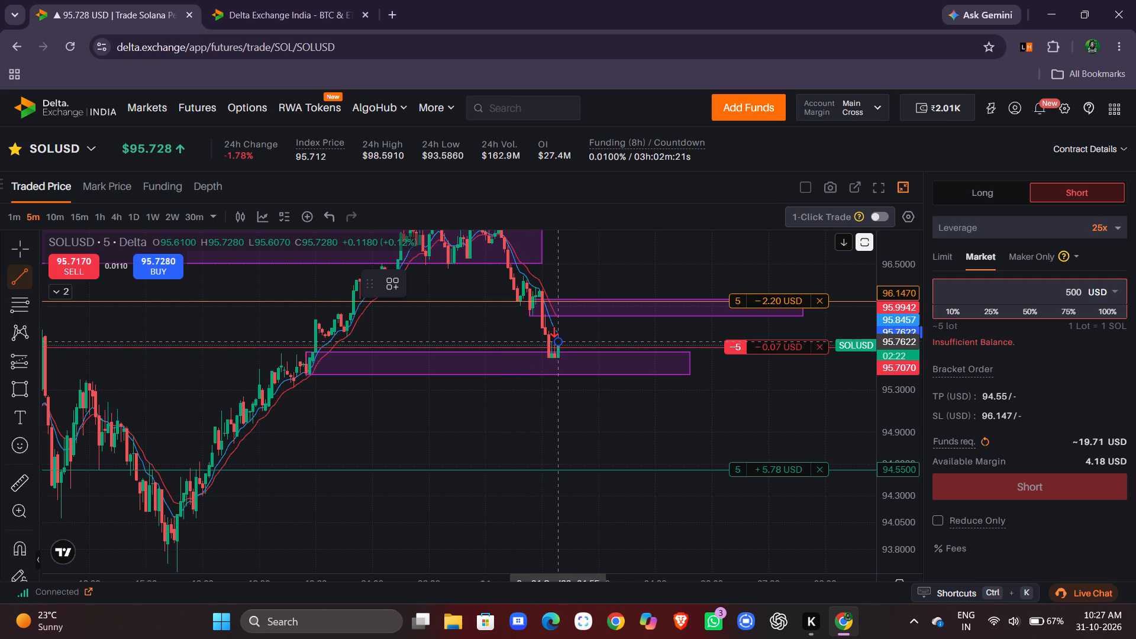
{"action": "left_click_drag", "start_coordinate": [559, 341], "coordinate": [501, 341]}
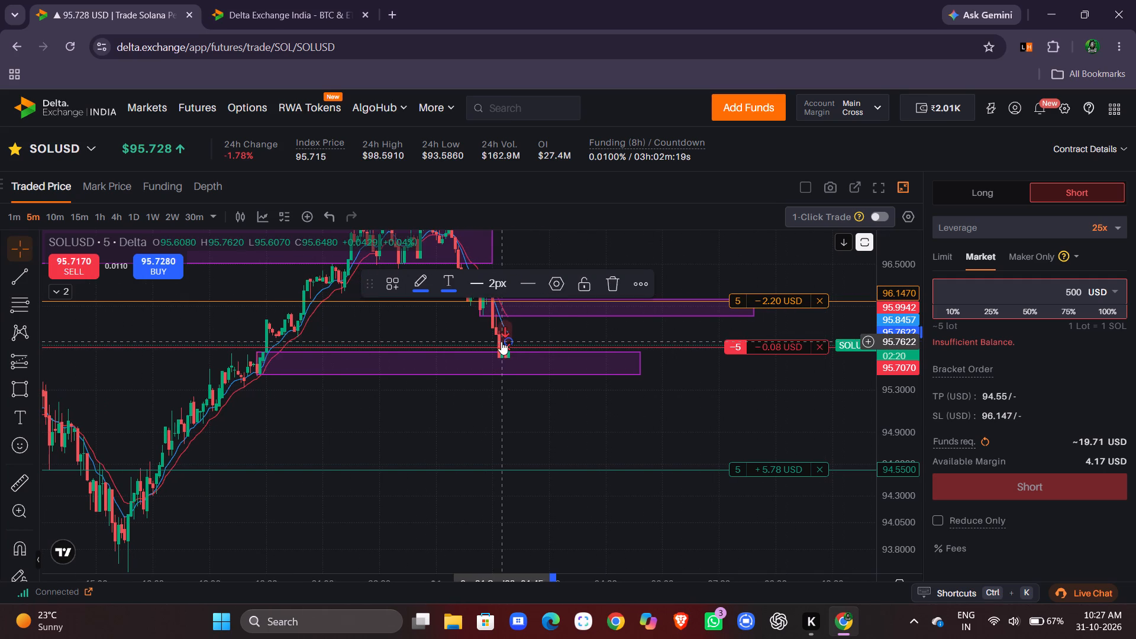
Open the execution details of the short entry marker on the 5-minute SOLUSD chart and close them again.
{"action": "left_click_drag", "start_coordinate": [507, 337], "coordinate": [557, 336]}
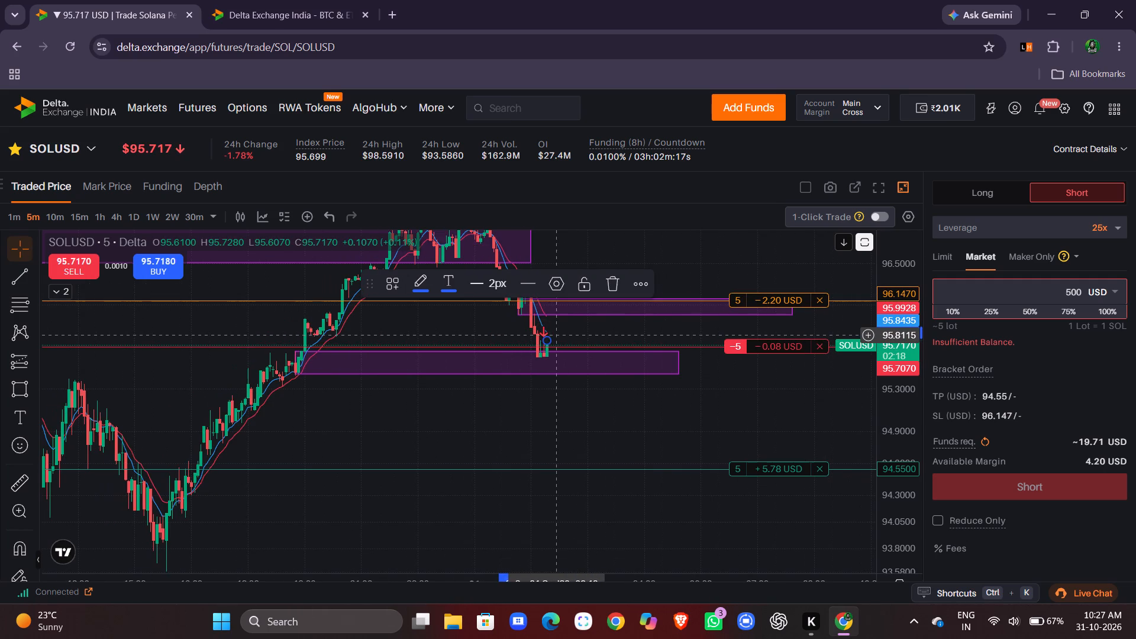
{"action": "left_click", "coordinate": [546, 344]}
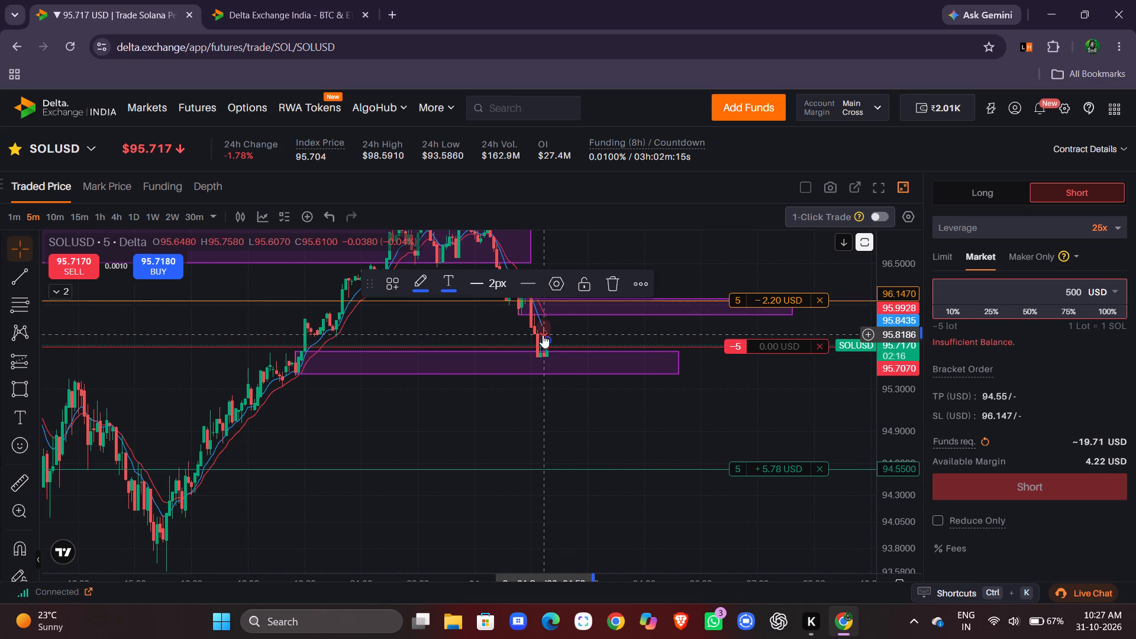
{"action": "left_click", "coordinate": [546, 339]}
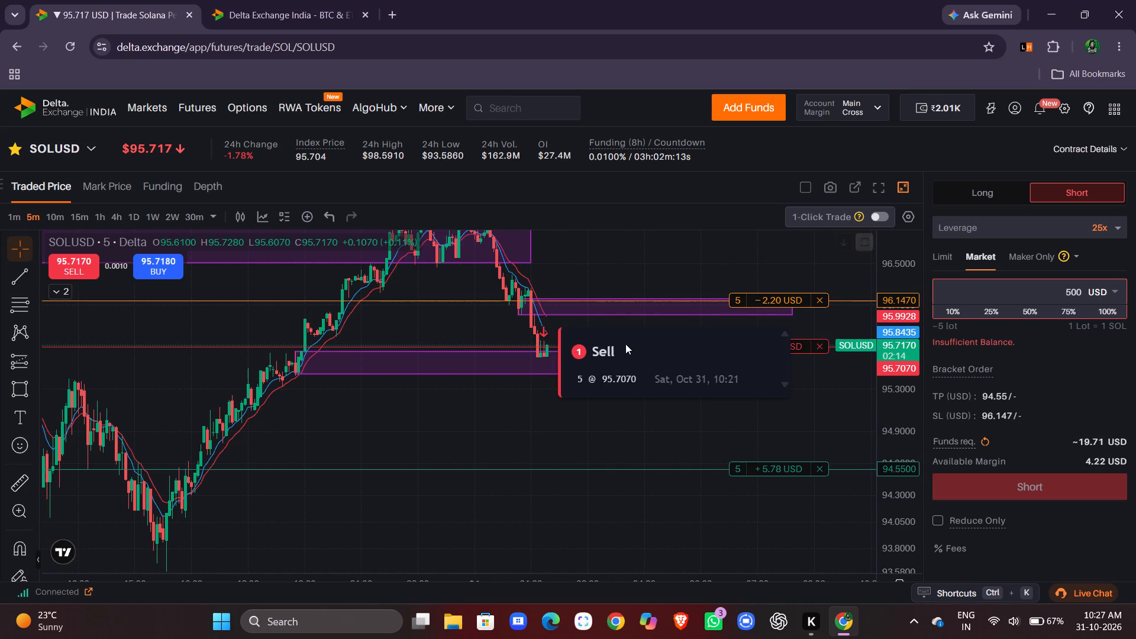
{"action": "left_click", "coordinate": [629, 434]}
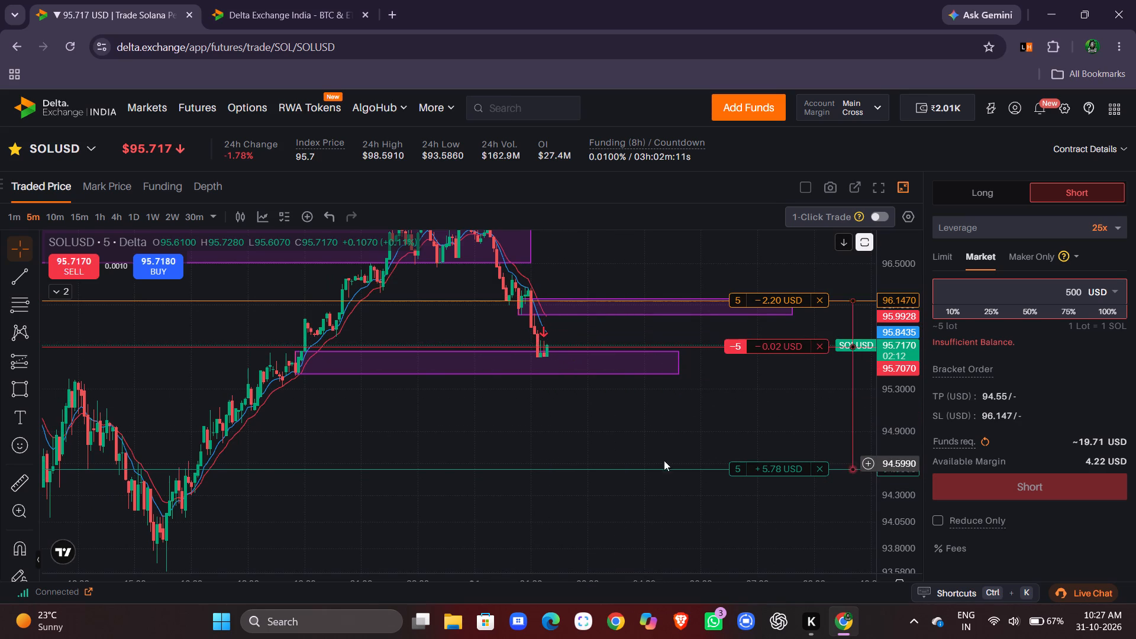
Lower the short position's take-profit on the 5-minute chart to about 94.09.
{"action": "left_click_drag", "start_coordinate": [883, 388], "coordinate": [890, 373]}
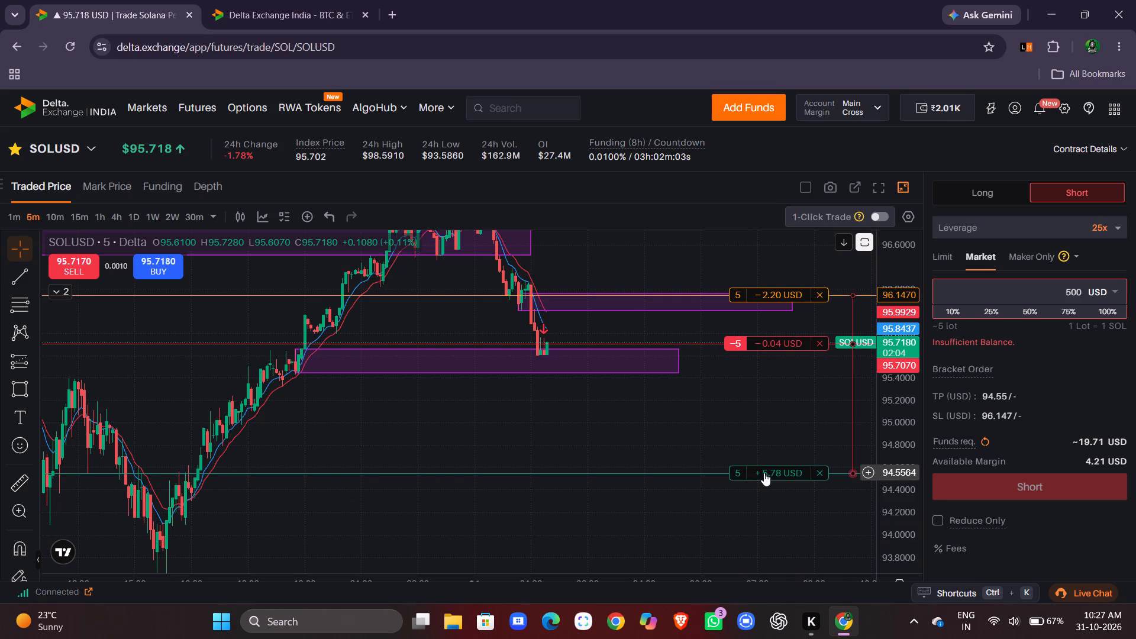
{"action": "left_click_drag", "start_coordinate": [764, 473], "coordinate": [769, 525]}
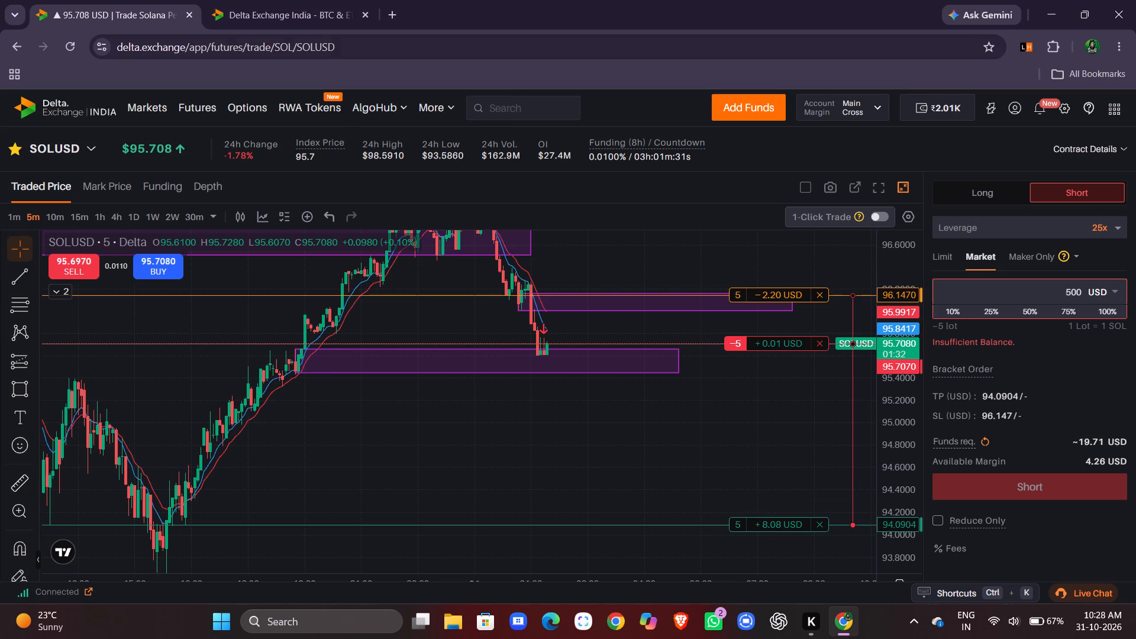
Switch to the separate 15-minute SOLUSD chart page and move the short's take-profit to about 94.155, near the recent swing low.
{"action": "left_click", "coordinate": [317, 4]}
{"action": "scroll", "coordinate": [801, 373], "scroll_direction": "left", "scroll_amount": 3}
{"action": "scroll", "coordinate": [776, 329], "scroll_direction": "left", "scroll_amount": 2}
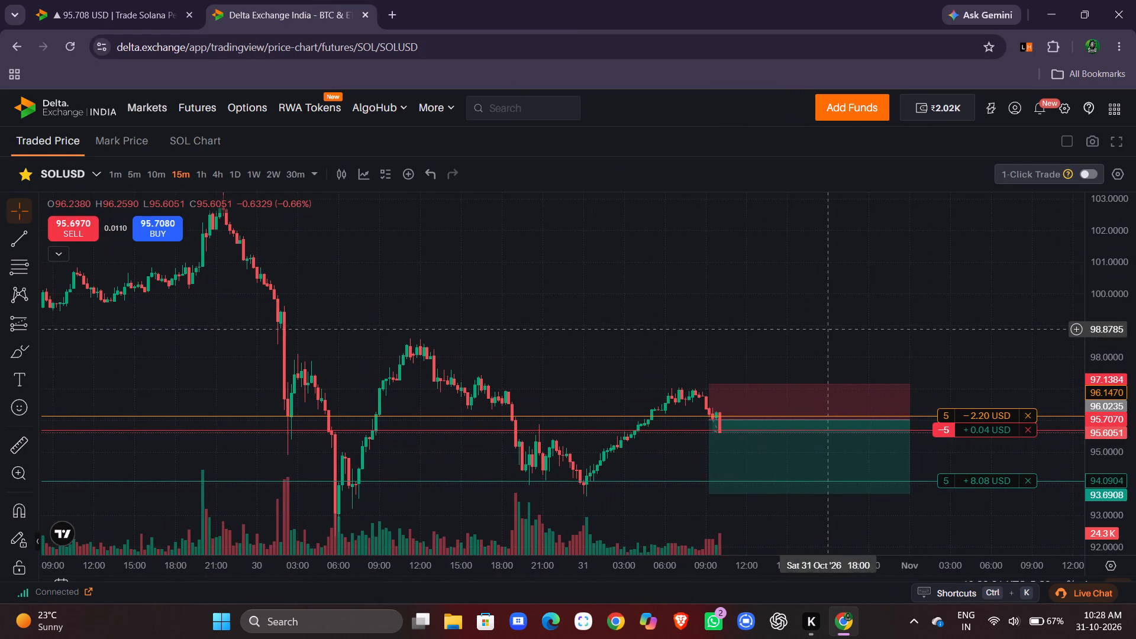
{"action": "left_click_drag", "start_coordinate": [1105, 411], "coordinate": [1102, 394]}
{"action": "left_click_drag", "start_coordinate": [927, 308], "coordinate": [844, 212]}
{"action": "left_click_drag", "start_coordinate": [1096, 383], "coordinate": [1096, 372]}
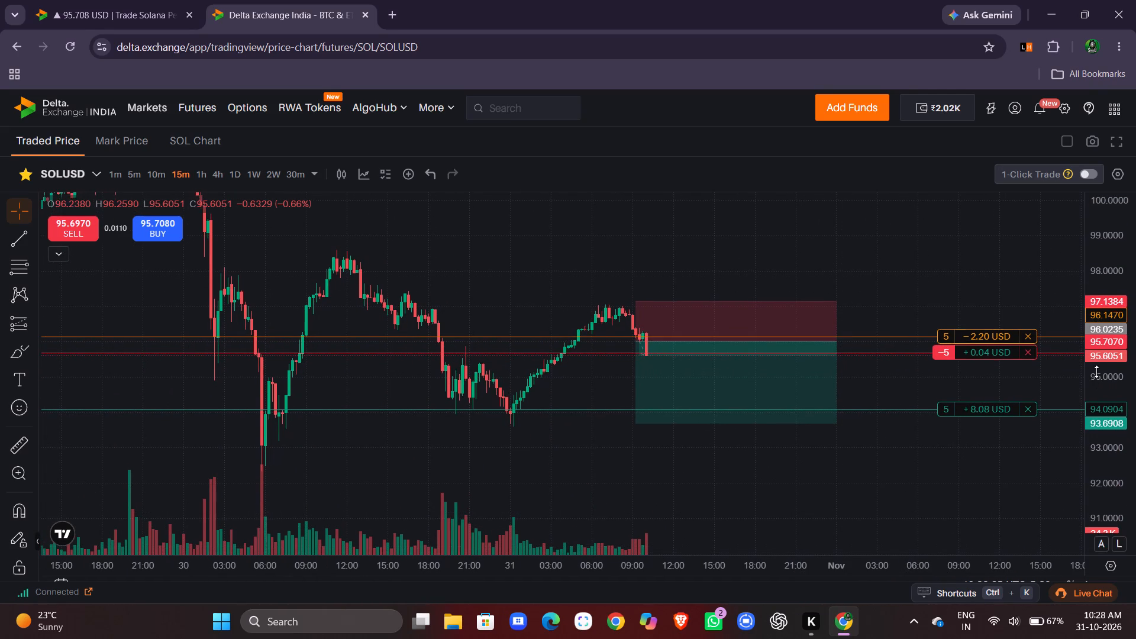
{"action": "left_click_drag", "start_coordinate": [1096, 372], "coordinate": [1095, 372]}
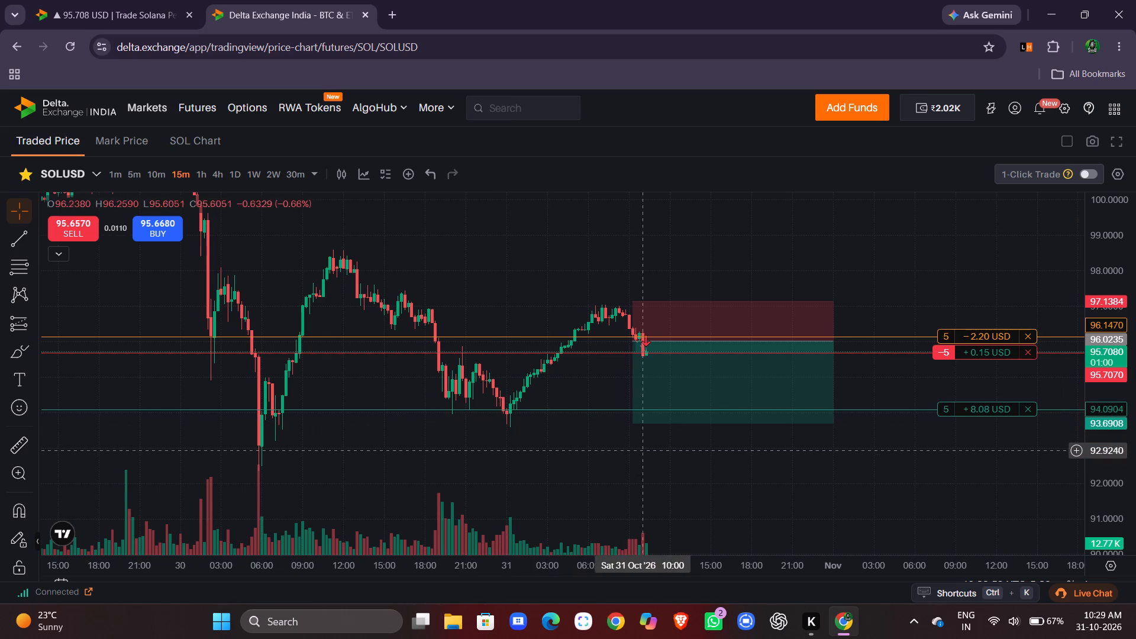
{"action": "left_click", "coordinate": [987, 411]}
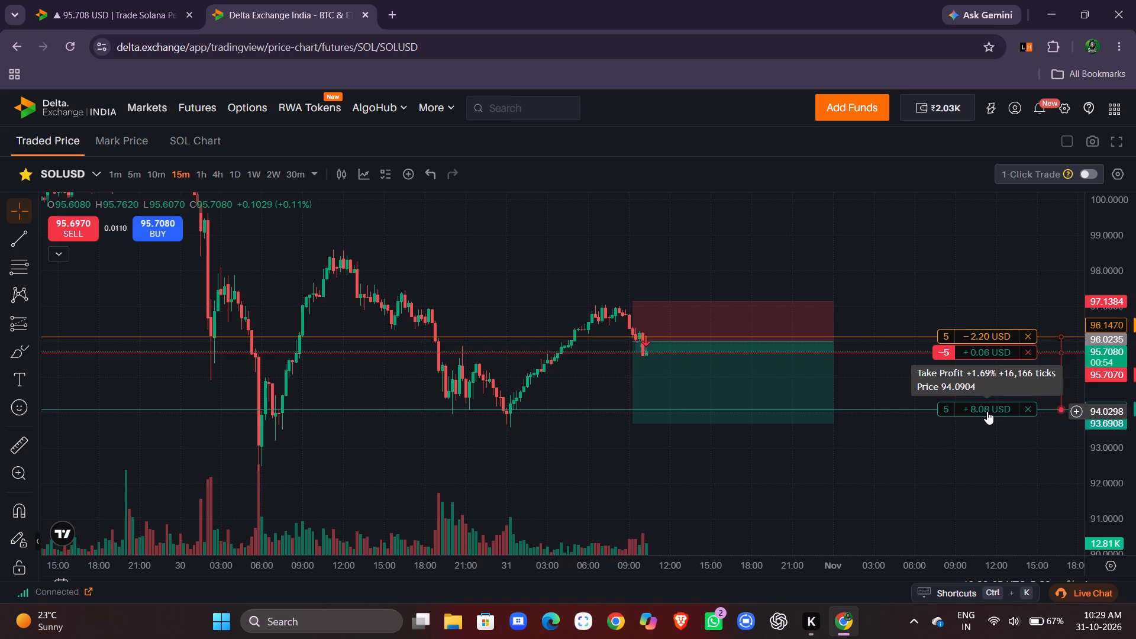
{"action": "left_click", "coordinate": [883, 211]}
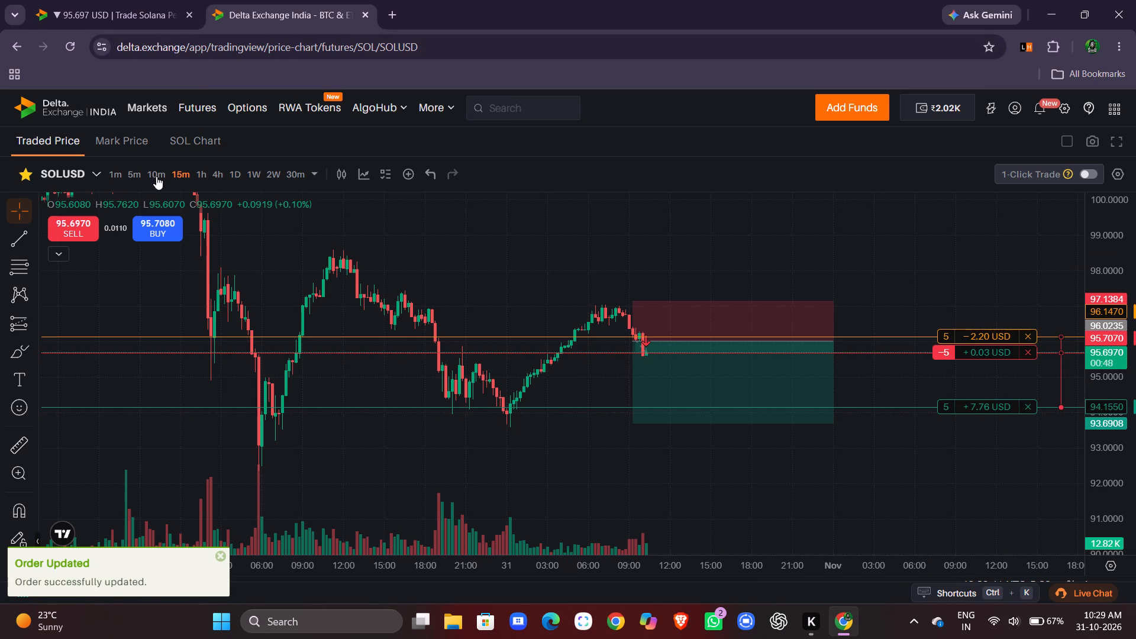
Return to the trading page, switch its chart to 15 minutes and examine price action around the marked zones and take-profit level.
{"action": "left_click", "coordinate": [135, 3]}
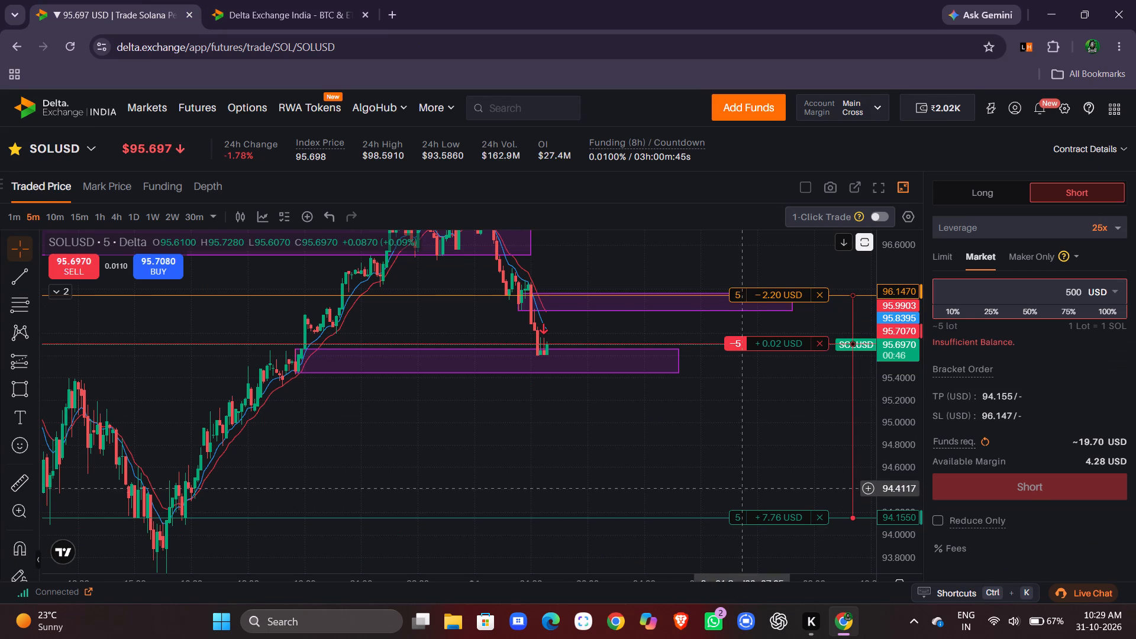
{"action": "scroll", "coordinate": [761, 457], "scroll_direction": "left", "scroll_amount": 1}
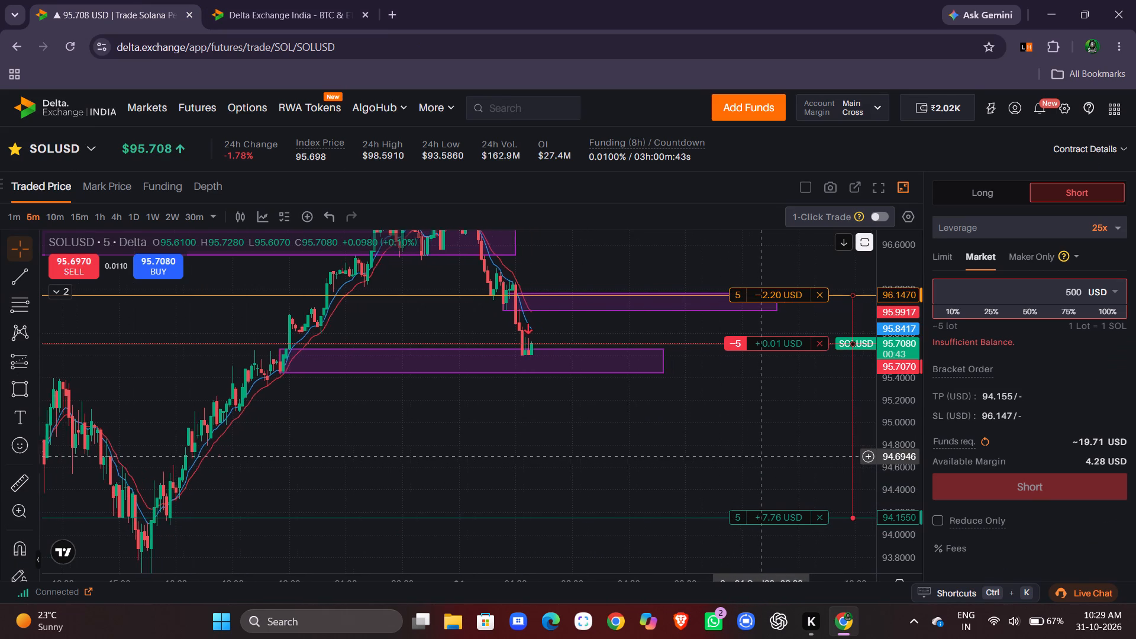
{"action": "left_click_drag", "start_coordinate": [899, 389], "coordinate": [901, 377]}
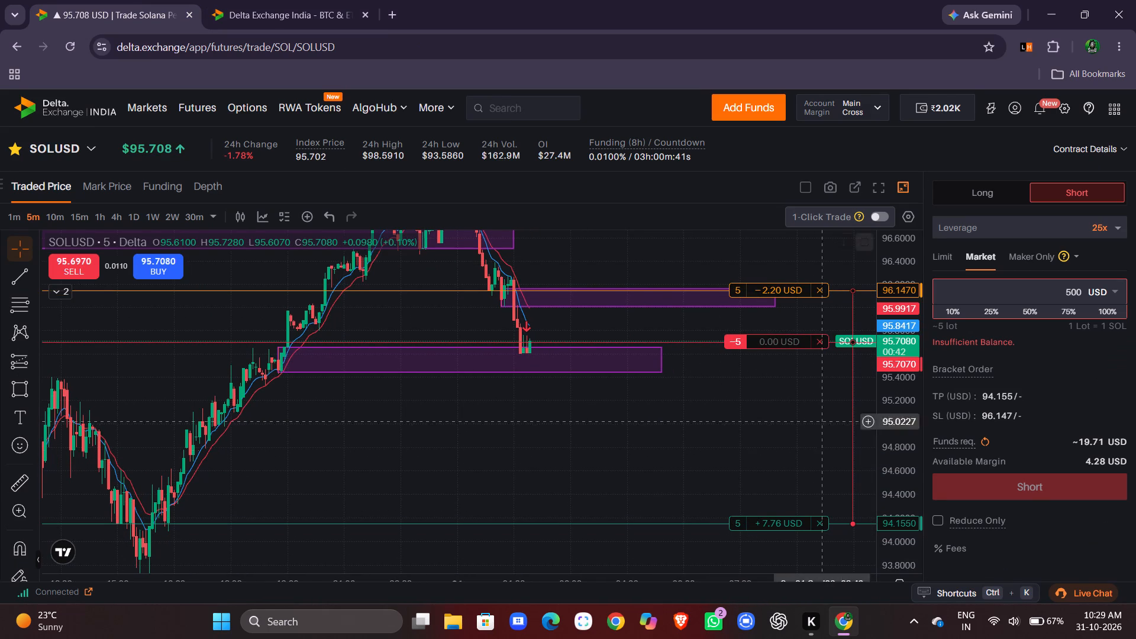
{"action": "left_click_drag", "start_coordinate": [711, 466], "coordinate": [699, 535]}
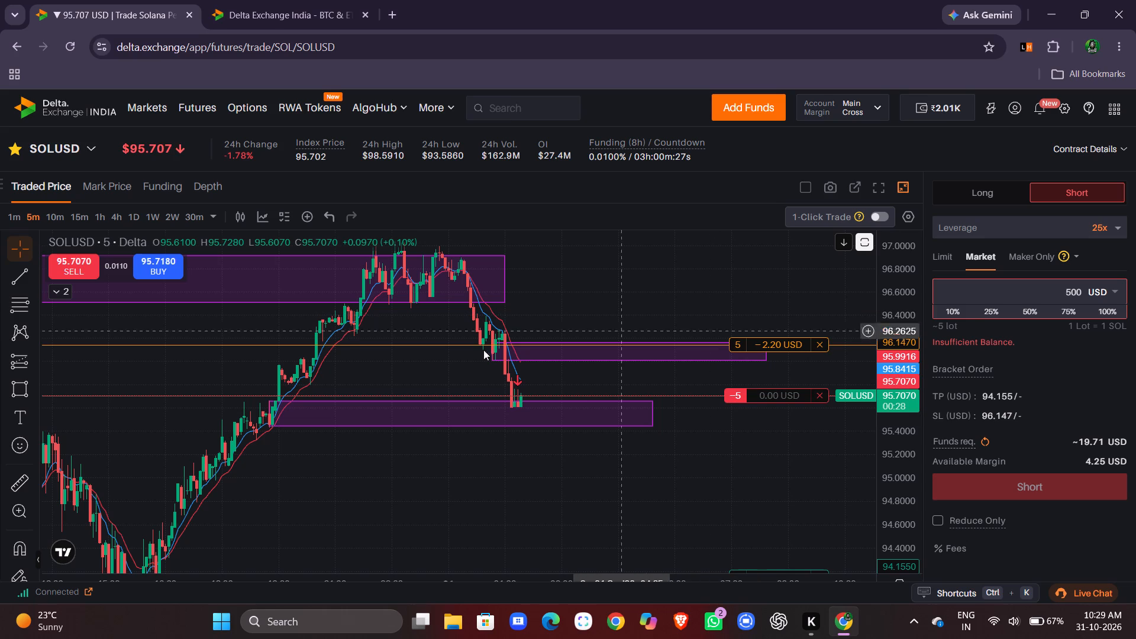
{"action": "left_click", "coordinate": [80, 220]}
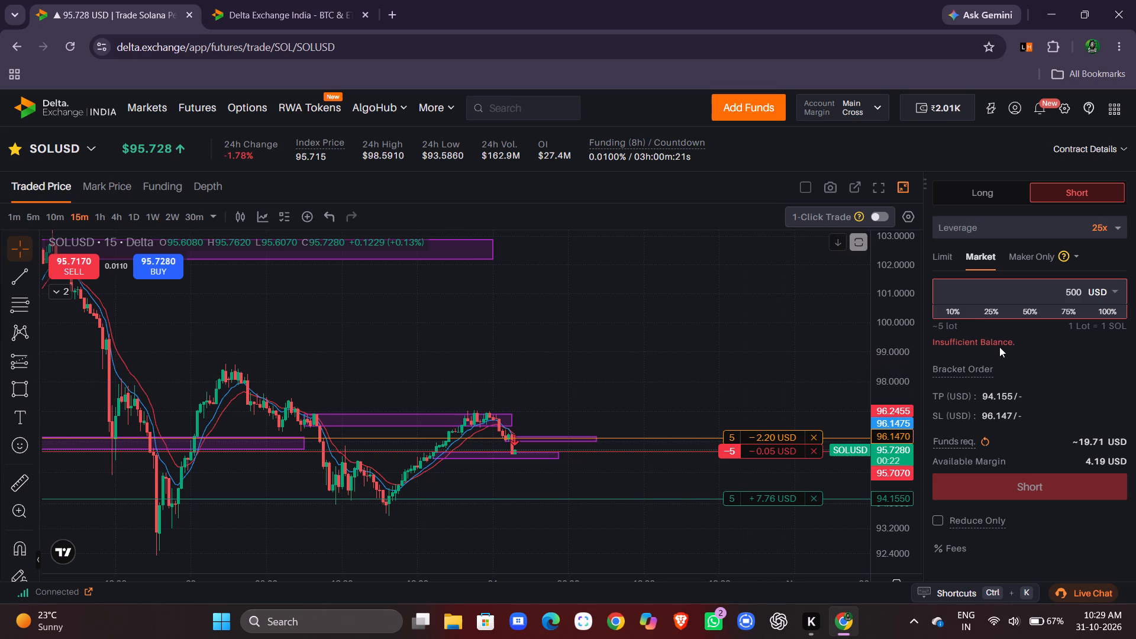
{"action": "left_click_drag", "start_coordinate": [893, 369], "coordinate": [845, 116]}
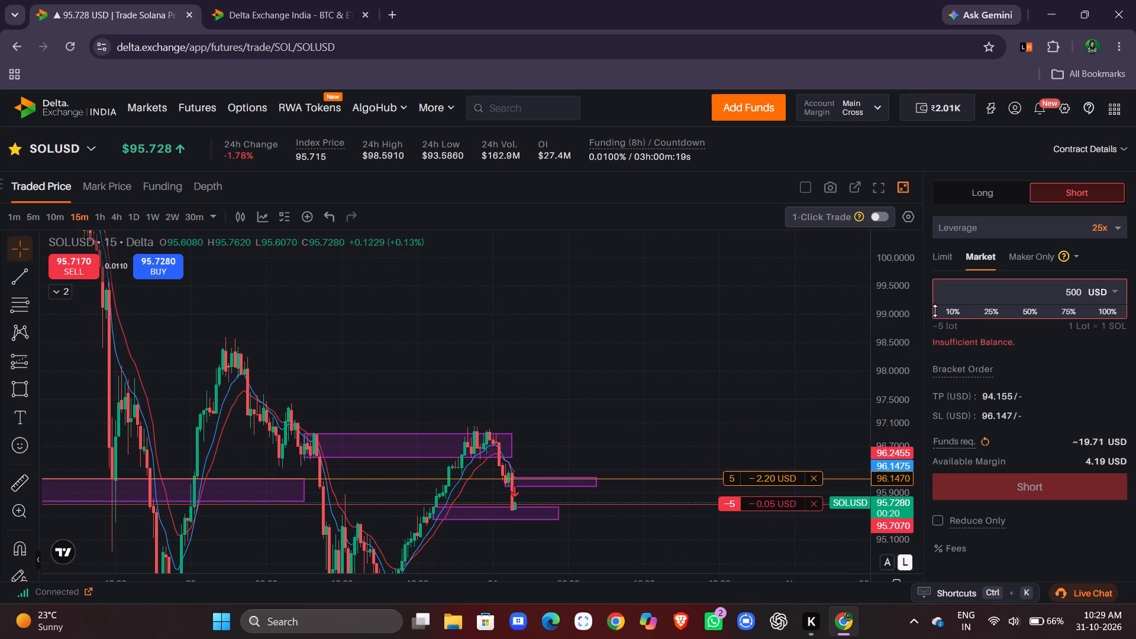
{"action": "left_click_drag", "start_coordinate": [882, 411], "coordinate": [877, 319]}
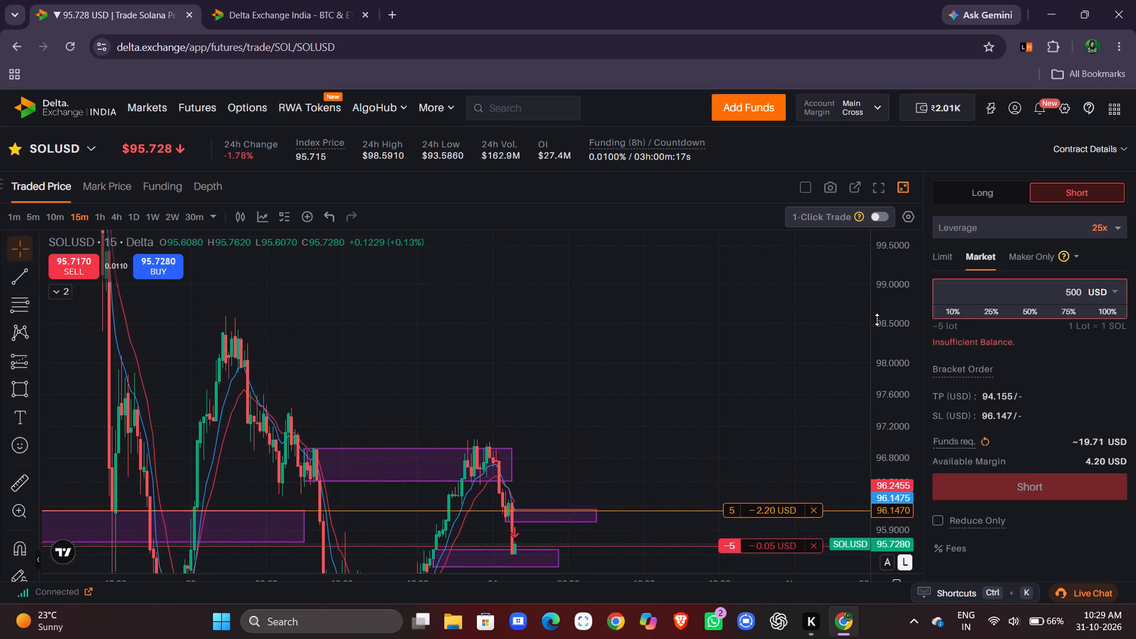
{"action": "left_click_drag", "start_coordinate": [877, 319], "coordinate": [884, 279]}
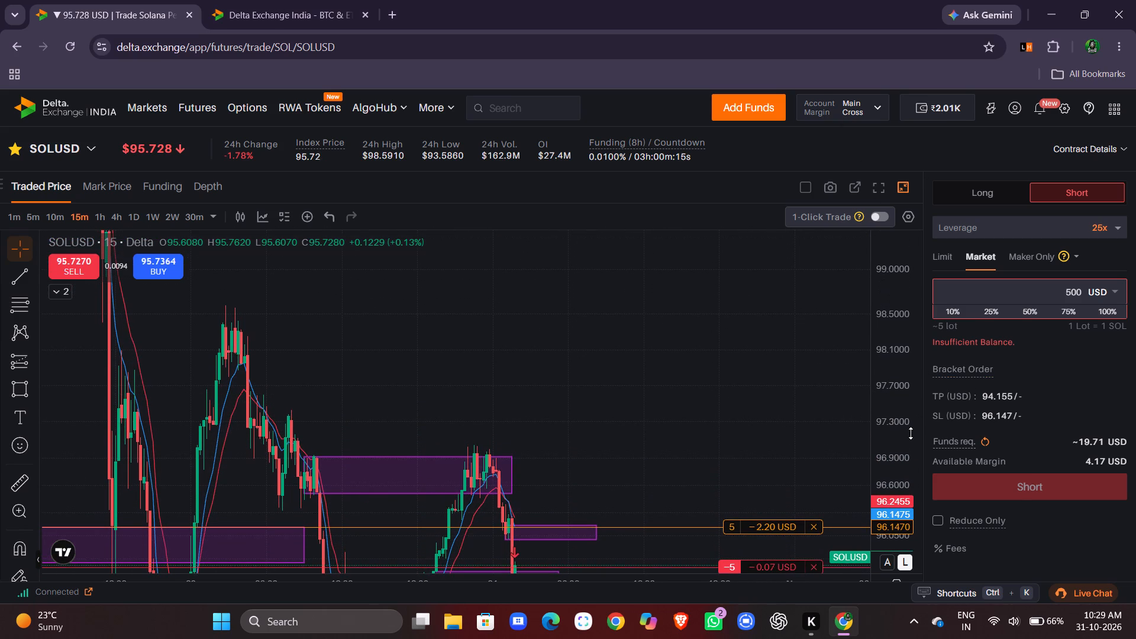
{"action": "left_click_drag", "start_coordinate": [911, 433], "coordinate": [911, 377]}
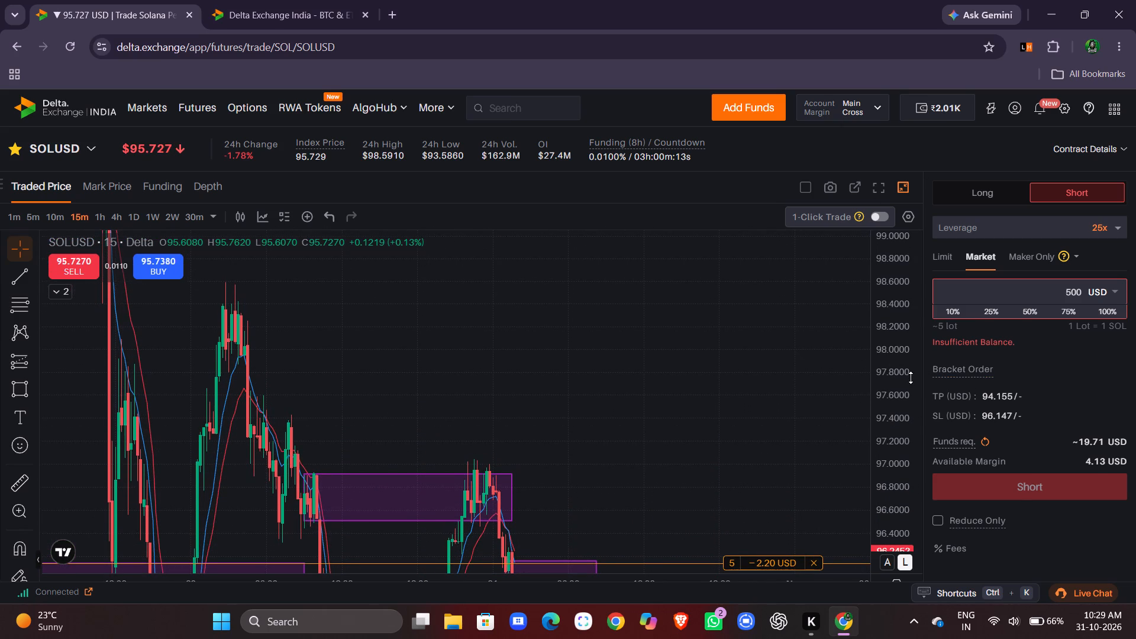
{"action": "left_click_drag", "start_coordinate": [451, 438], "coordinate": [455, 161]}
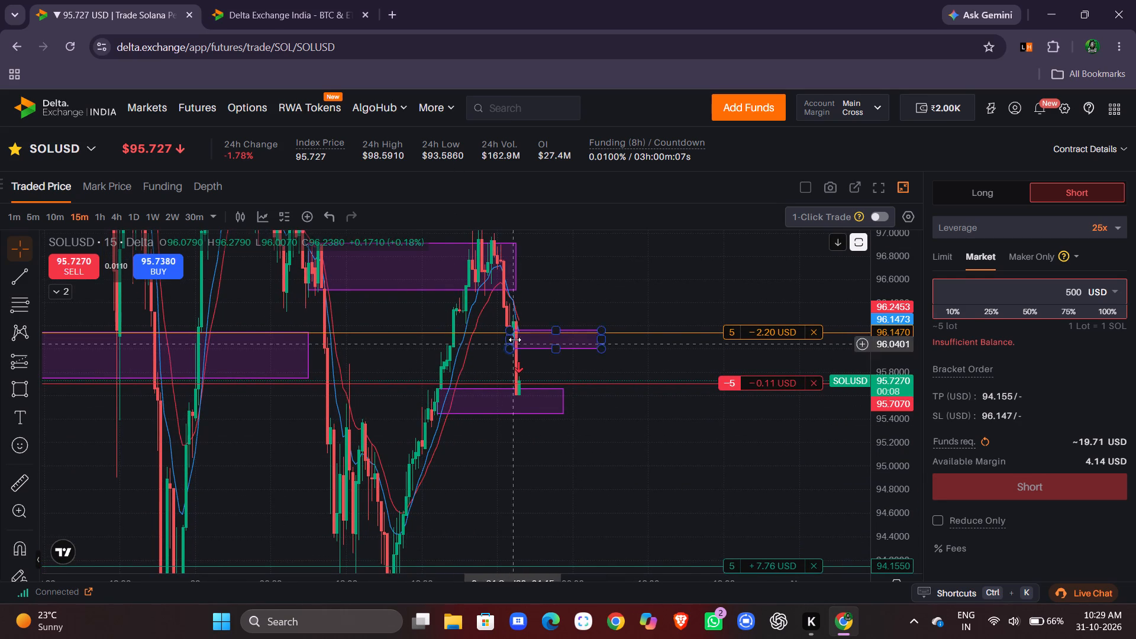
{"action": "left_click_drag", "start_coordinate": [513, 482], "coordinate": [543, 326]}
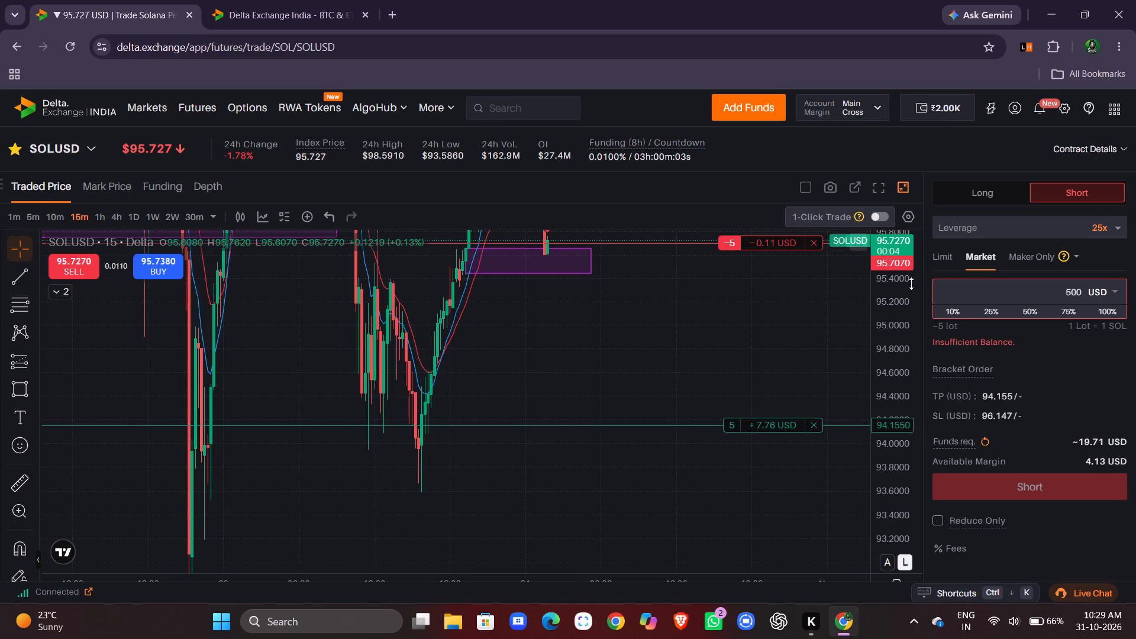
{"action": "left_click_drag", "start_coordinate": [901, 291], "coordinate": [922, 385]}
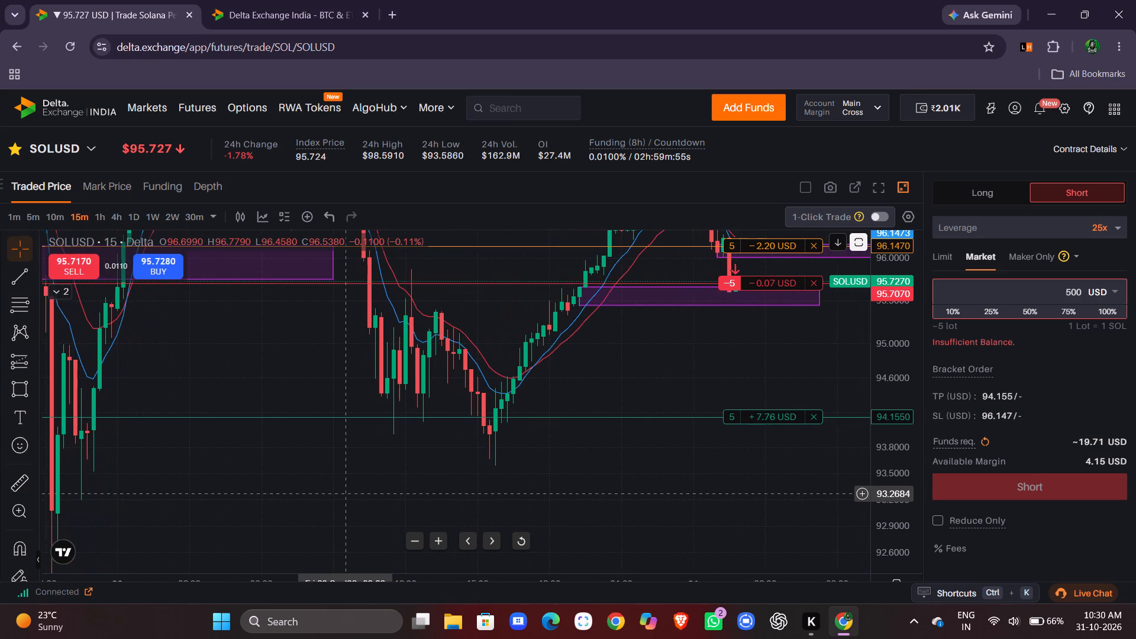
Draw a rectangle zone from about 94.13 to 93.71, from the swing low below the take-profit line past the latest candles.
{"action": "left_click", "coordinate": [11, 397]}
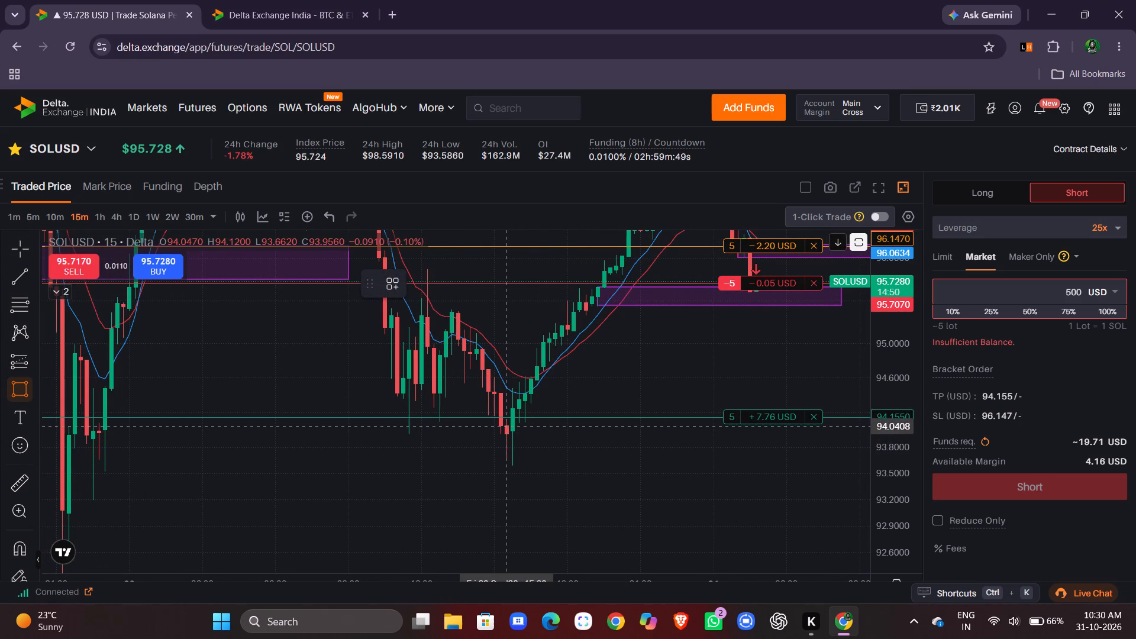
{"action": "left_click_drag", "start_coordinate": [510, 418], "coordinate": [545, 459]}
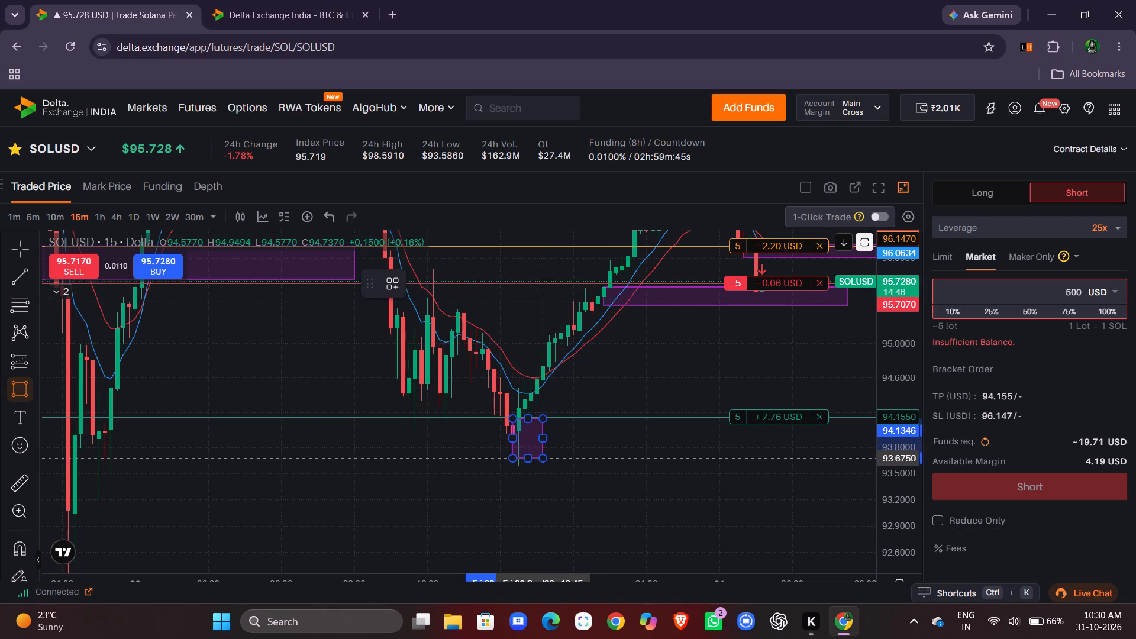
{"action": "left_click_drag", "start_coordinate": [545, 459], "coordinate": [756, 458]}
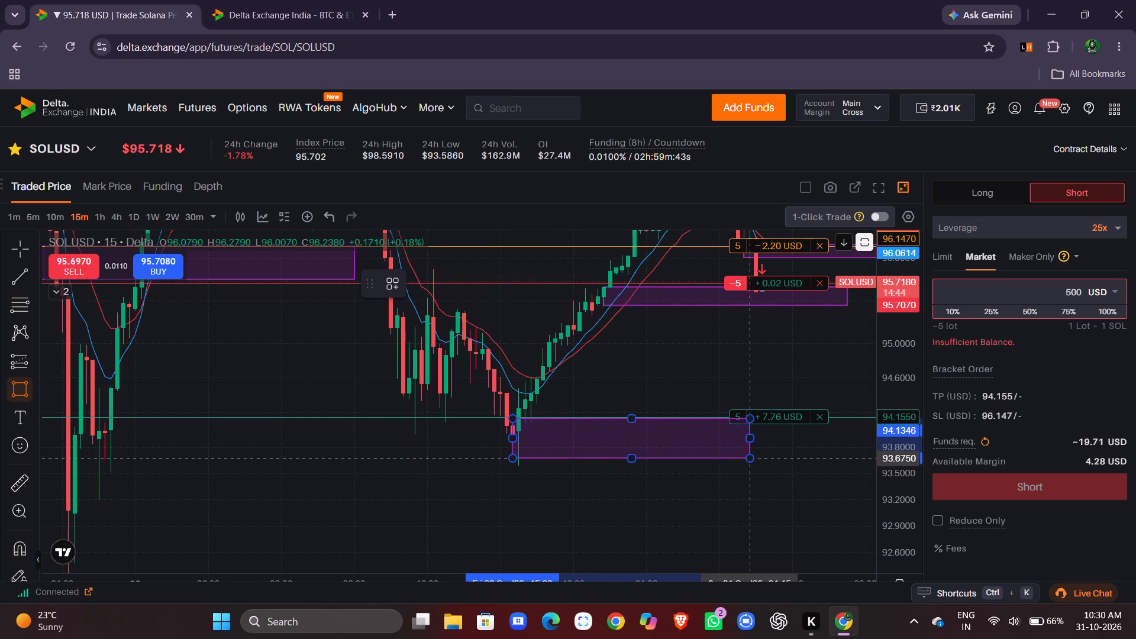
{"action": "left_click_drag", "start_coordinate": [756, 458], "coordinate": [960, 493]}
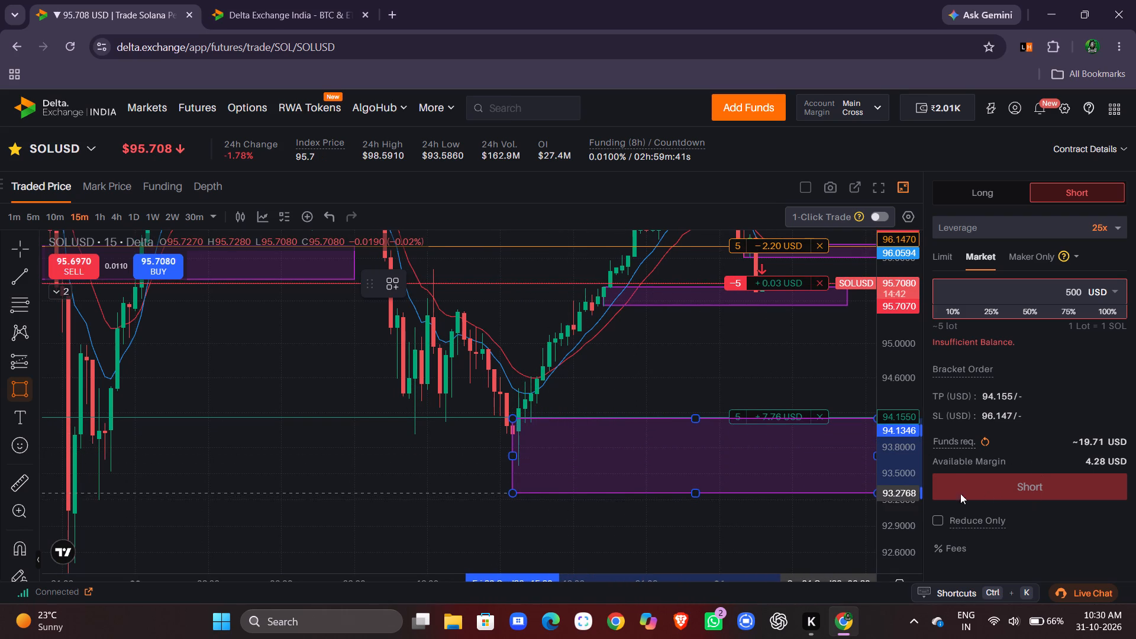
{"action": "left_click_drag", "start_coordinate": [960, 493], "coordinate": [857, 458]}
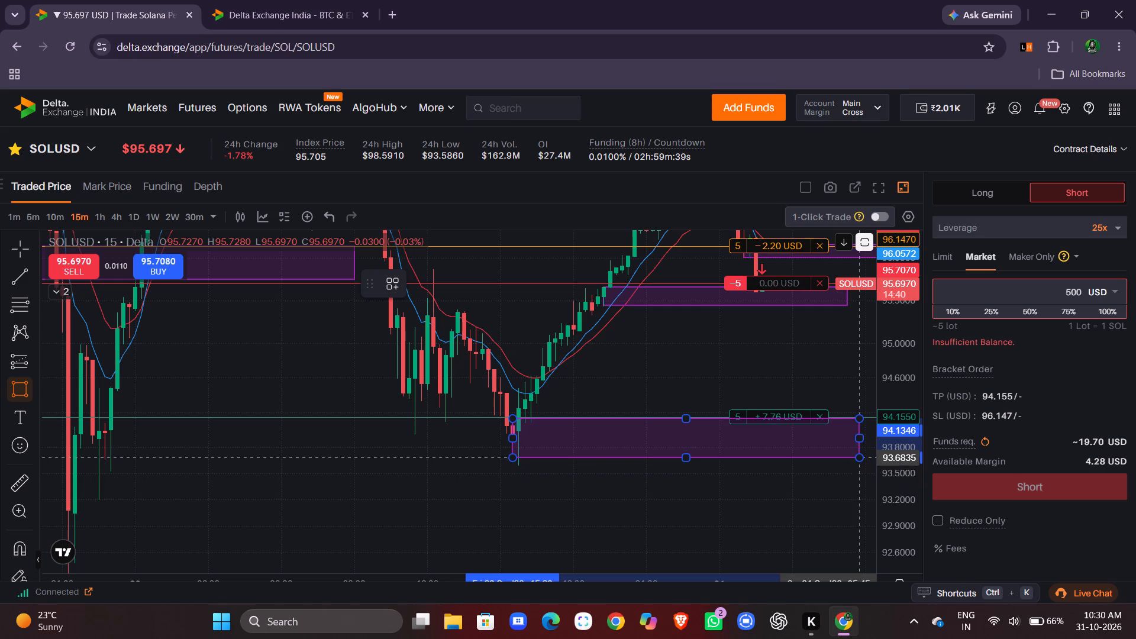
{"action": "left_click_drag", "start_coordinate": [857, 458], "coordinate": [839, 456]}
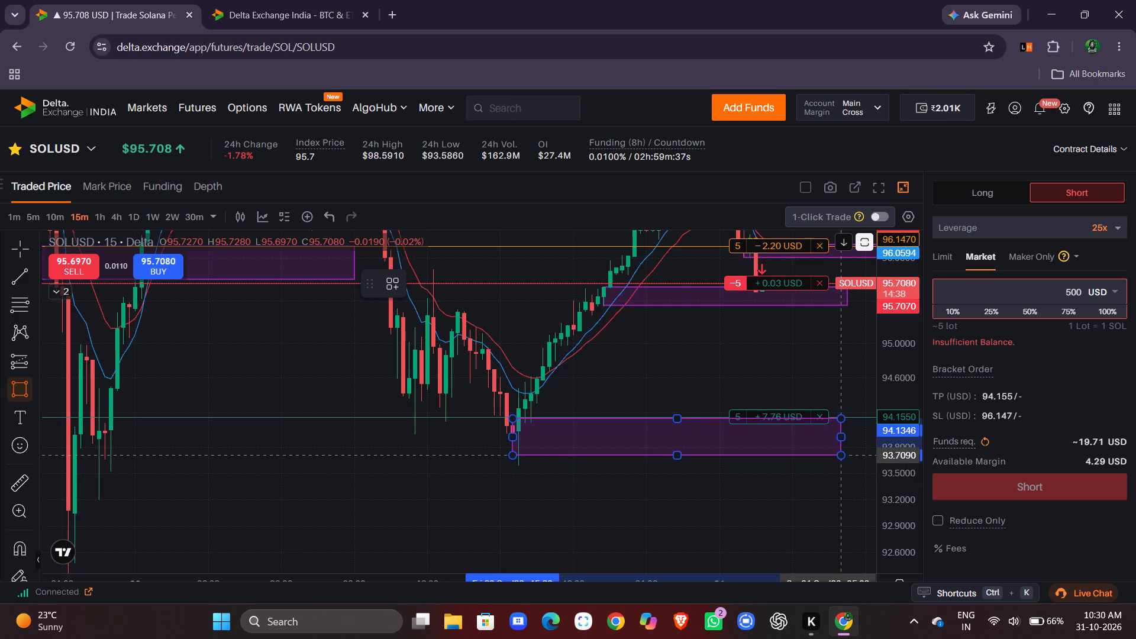
{"action": "left_click", "coordinate": [839, 456]}
{"action": "left_click", "coordinate": [747, 495]}
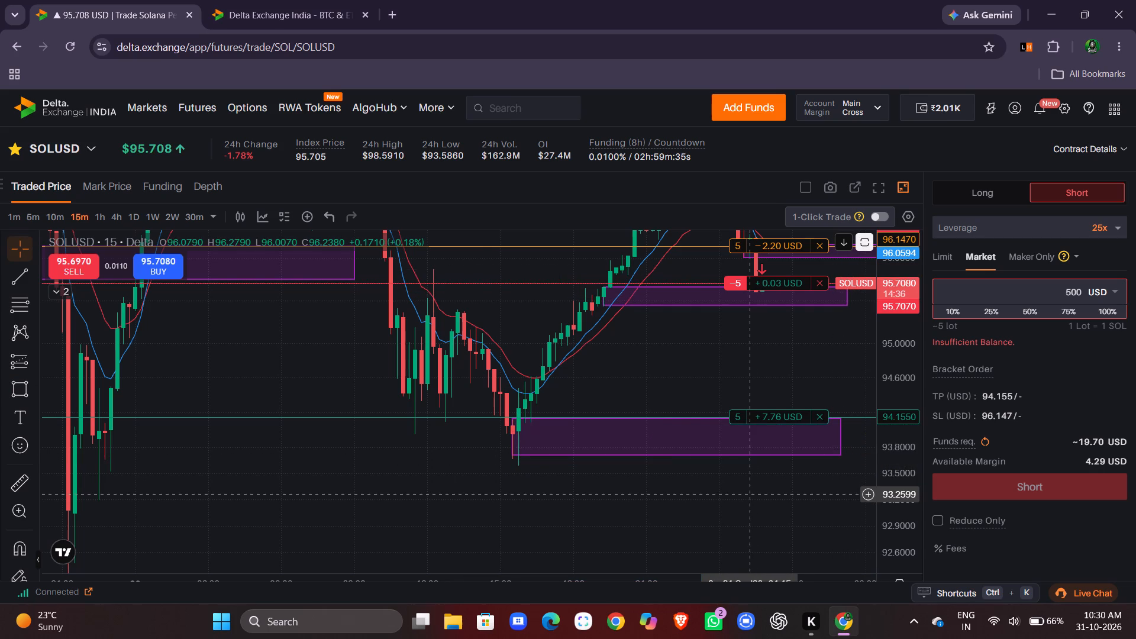
Extend the swing-low zone's later edge so it ends almost level with the end of the zone at the stop-loss.
{"action": "left_click_drag", "start_coordinate": [611, 501], "coordinate": [367, 593]}
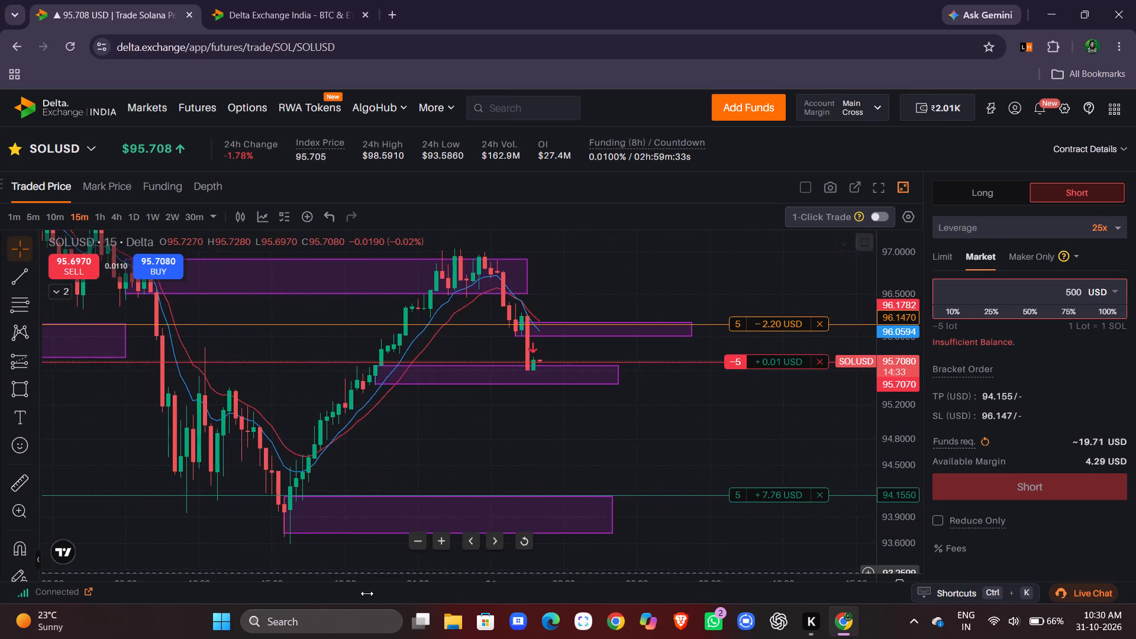
{"action": "left_click_drag", "start_coordinate": [367, 593], "coordinate": [366, 592]}
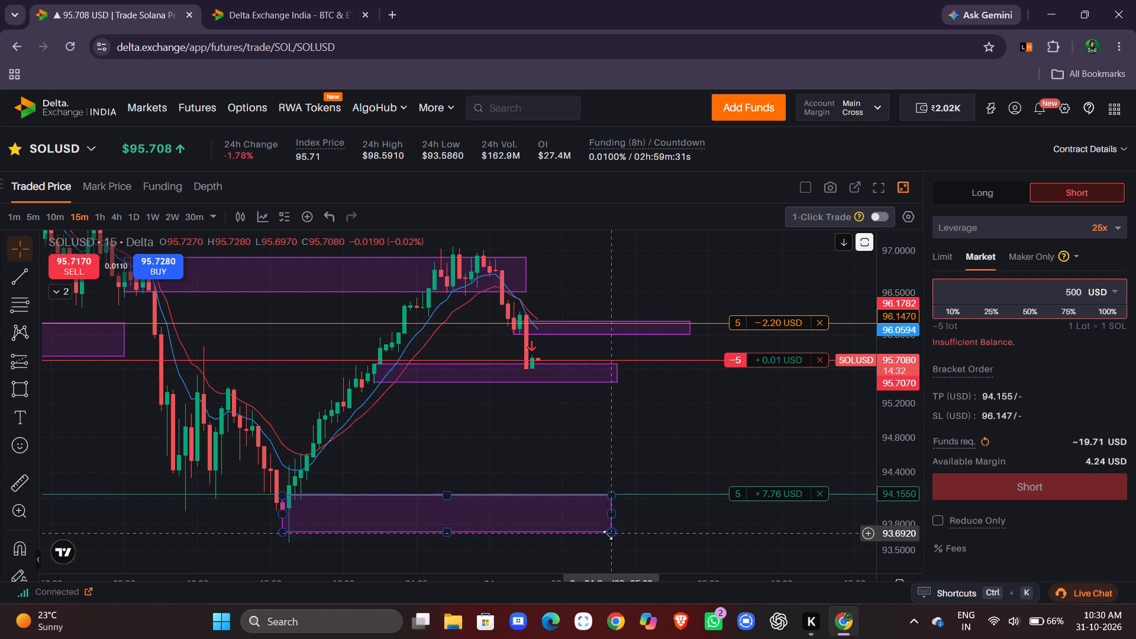
{"action": "left_click", "coordinate": [612, 516]}
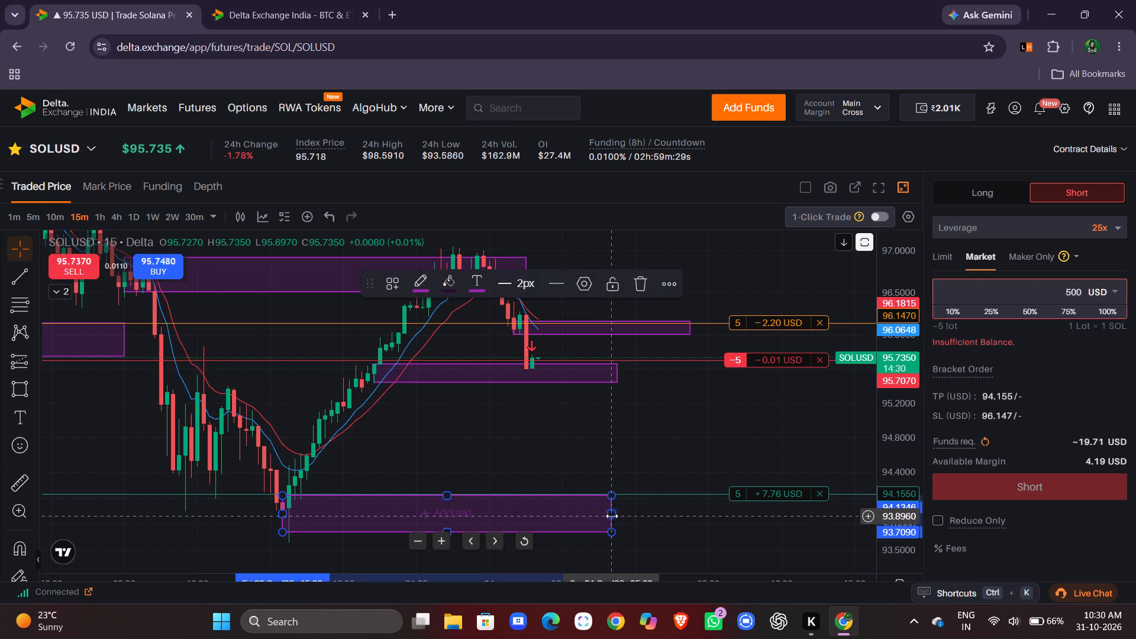
{"action": "left_click_drag", "start_coordinate": [614, 512], "coordinate": [679, 505]}
{"action": "left_click", "coordinate": [603, 402]}
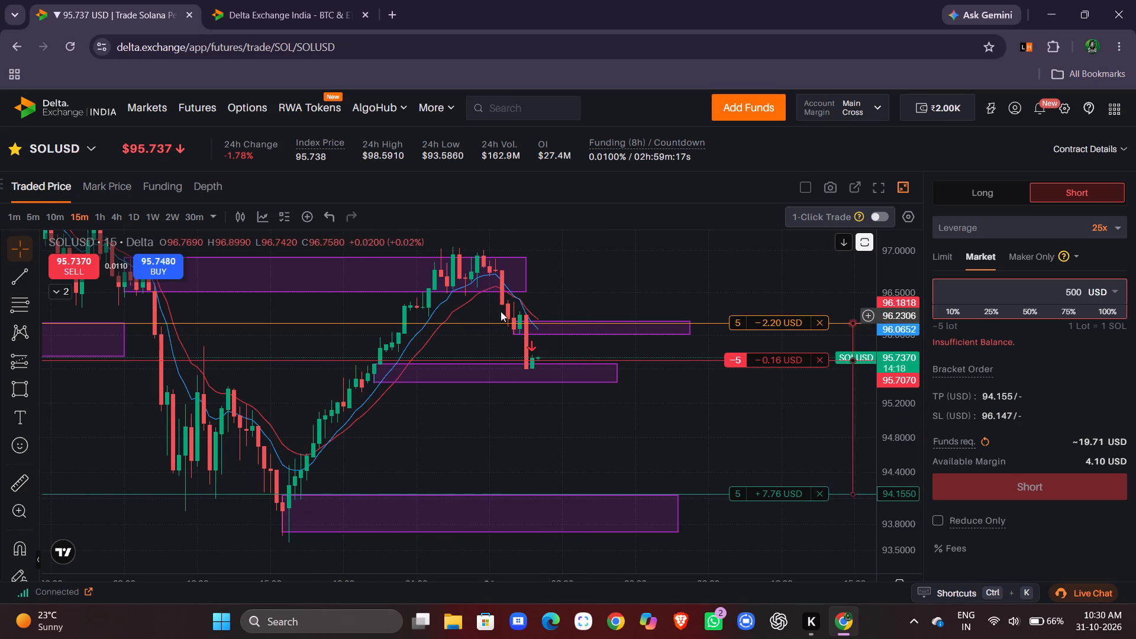
Extend the swing-low zone's lower edge to about 93.58, at the tip of the swing-low wick.
{"action": "left_click_drag", "start_coordinate": [553, 454], "coordinate": [759, 386]}
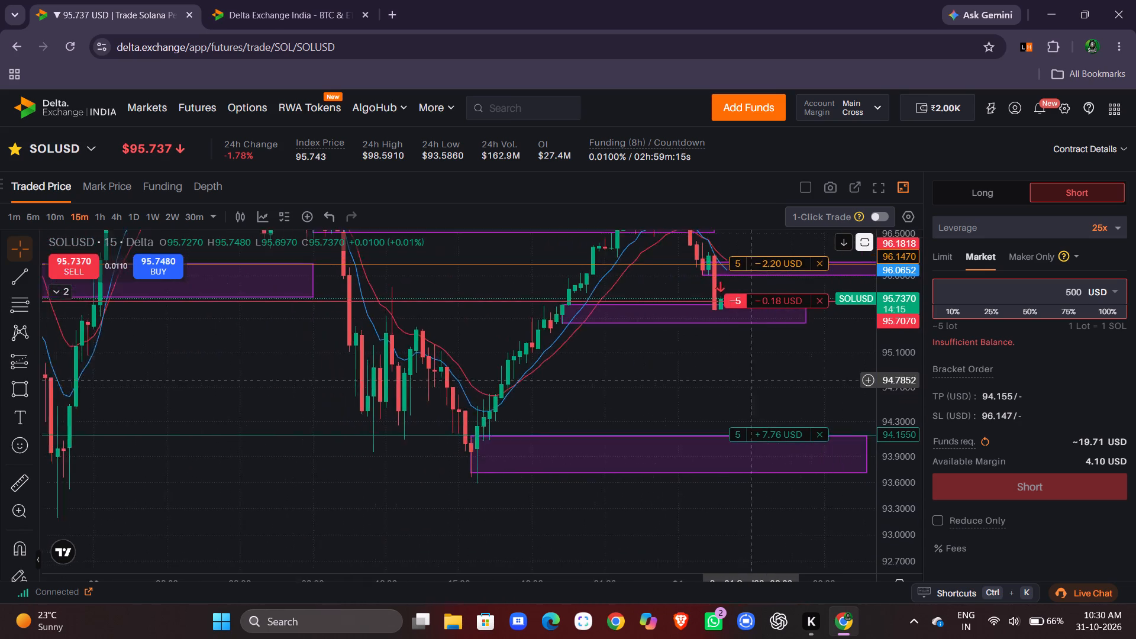
{"action": "left_click_drag", "start_coordinate": [759, 386], "coordinate": [708, 464]}
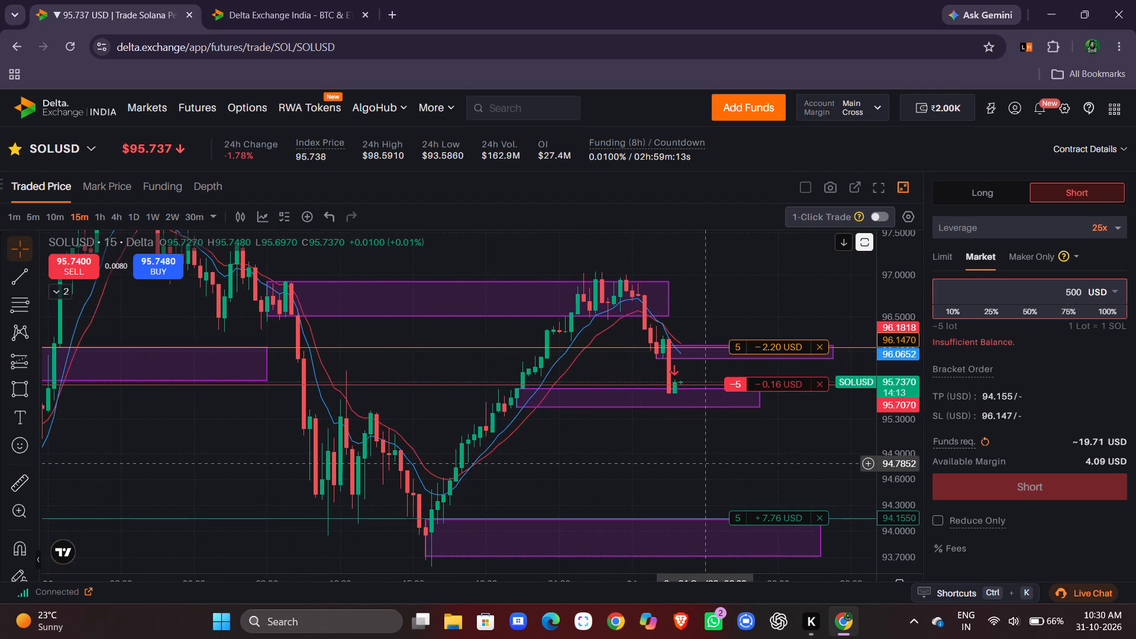
{"action": "left_click_drag", "start_coordinate": [708, 464], "coordinate": [634, 411]}
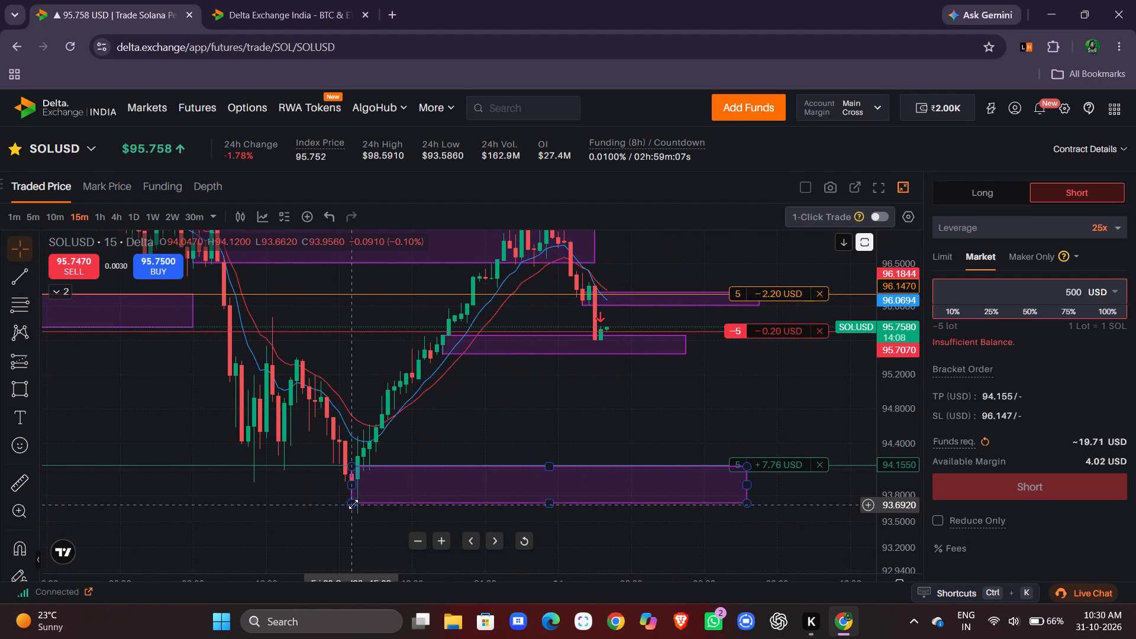
{"action": "left_click_drag", "start_coordinate": [351, 506], "coordinate": [351, 513]}
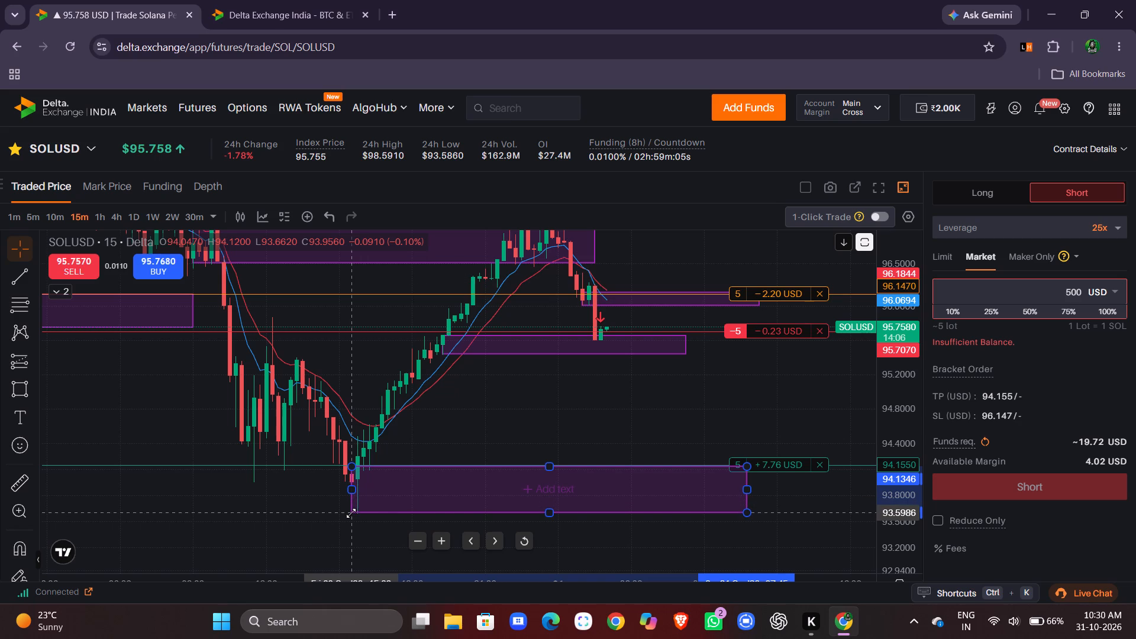
{"action": "left_click_drag", "start_coordinate": [351, 513], "coordinate": [350, 515]}
{"action": "left_click", "coordinate": [350, 515]}
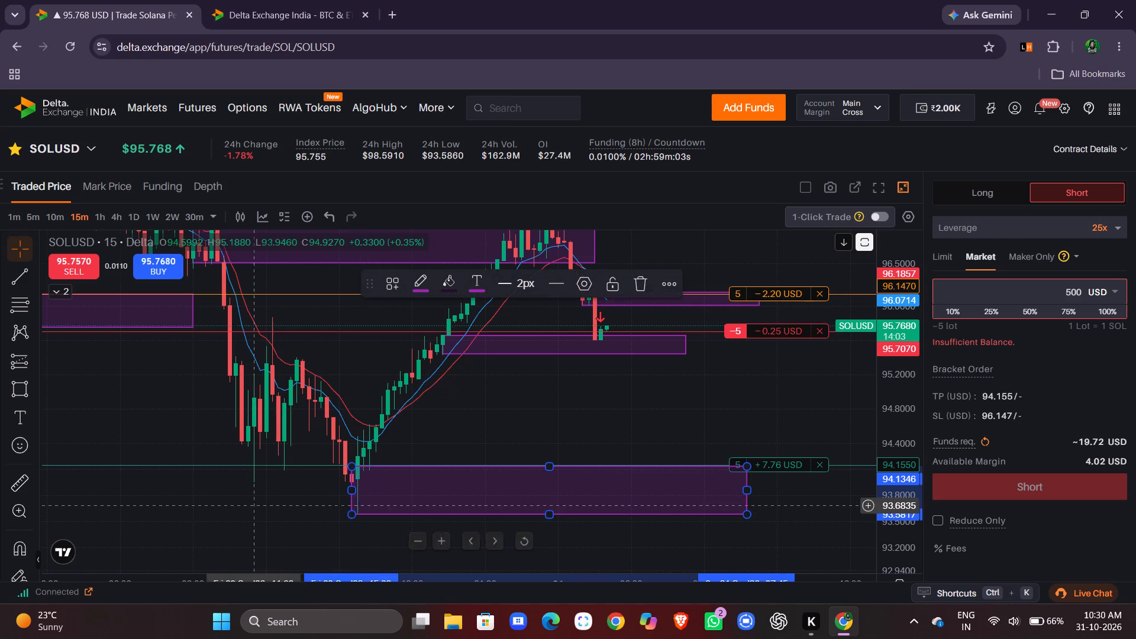
{"action": "left_click", "coordinate": [233, 503]}
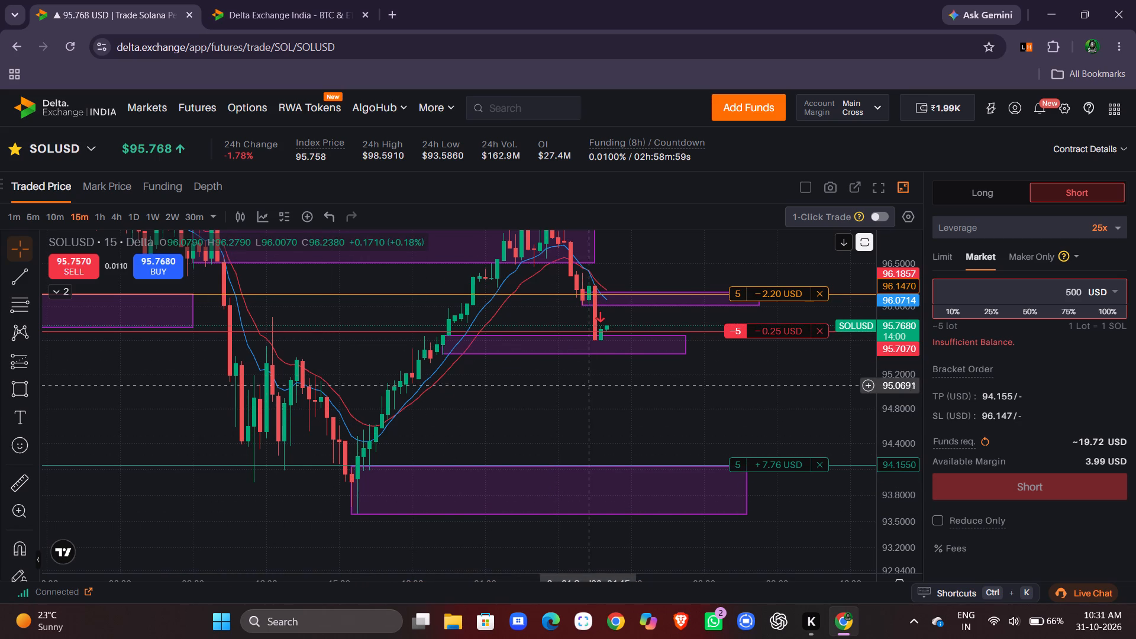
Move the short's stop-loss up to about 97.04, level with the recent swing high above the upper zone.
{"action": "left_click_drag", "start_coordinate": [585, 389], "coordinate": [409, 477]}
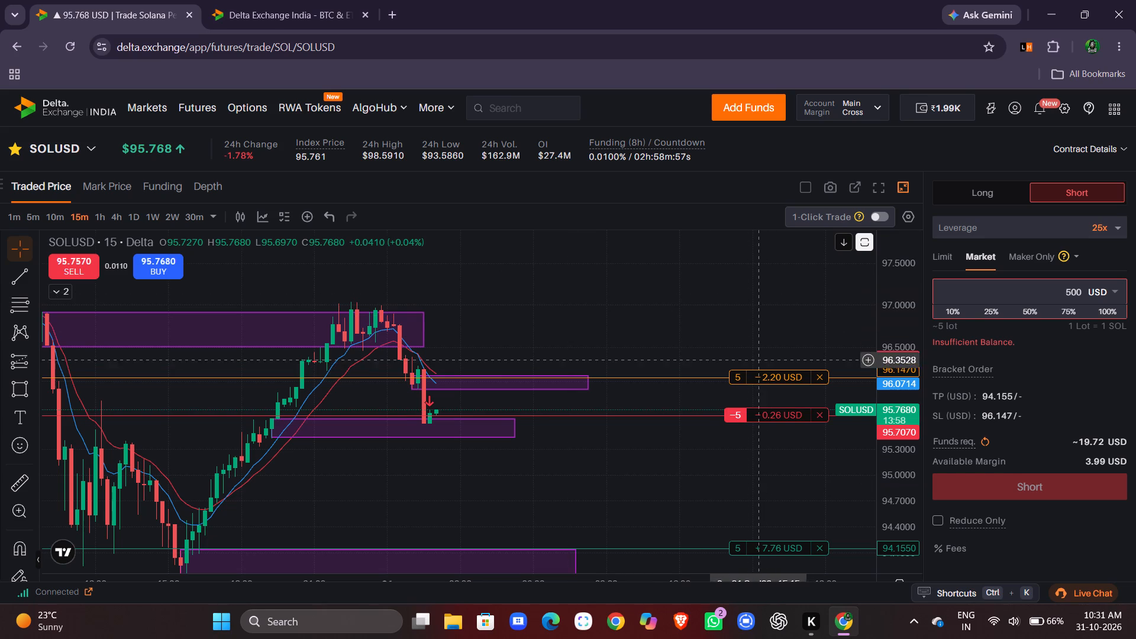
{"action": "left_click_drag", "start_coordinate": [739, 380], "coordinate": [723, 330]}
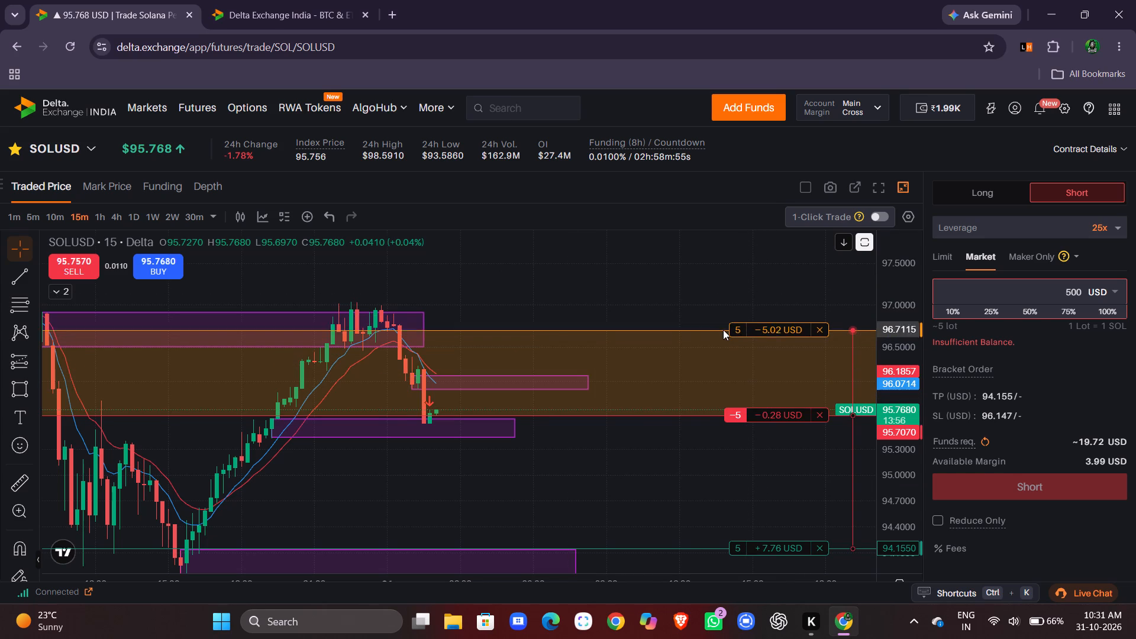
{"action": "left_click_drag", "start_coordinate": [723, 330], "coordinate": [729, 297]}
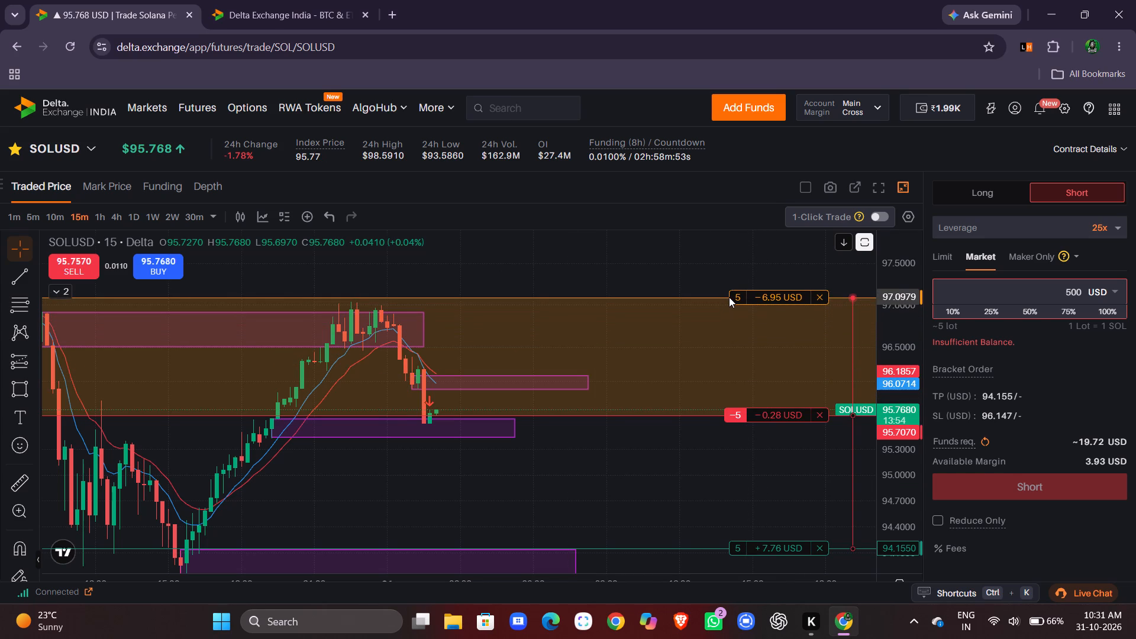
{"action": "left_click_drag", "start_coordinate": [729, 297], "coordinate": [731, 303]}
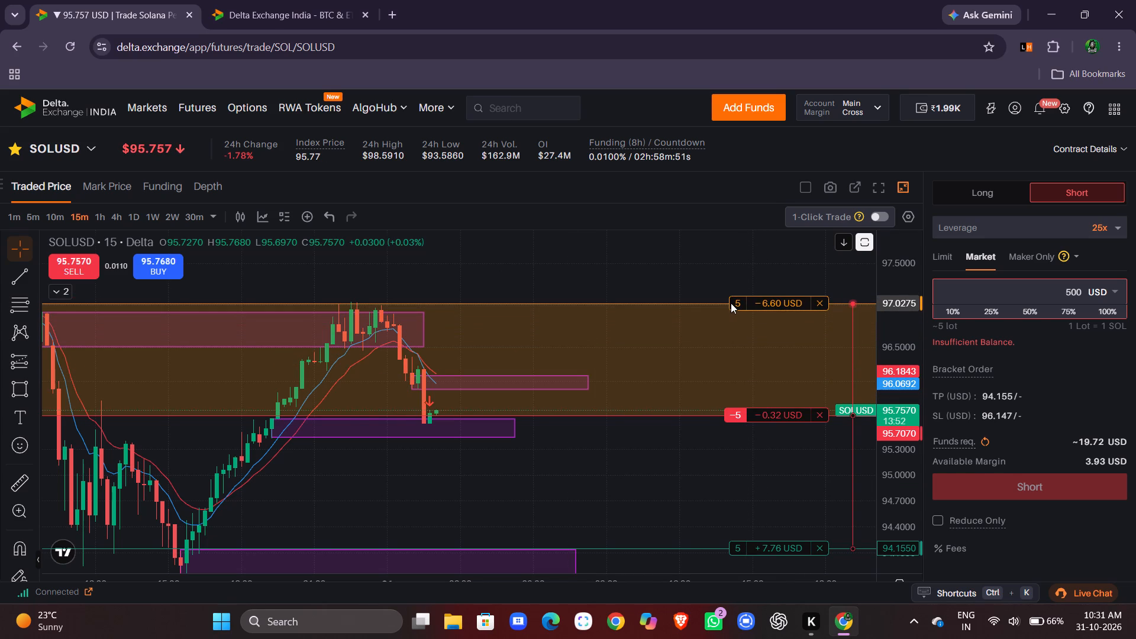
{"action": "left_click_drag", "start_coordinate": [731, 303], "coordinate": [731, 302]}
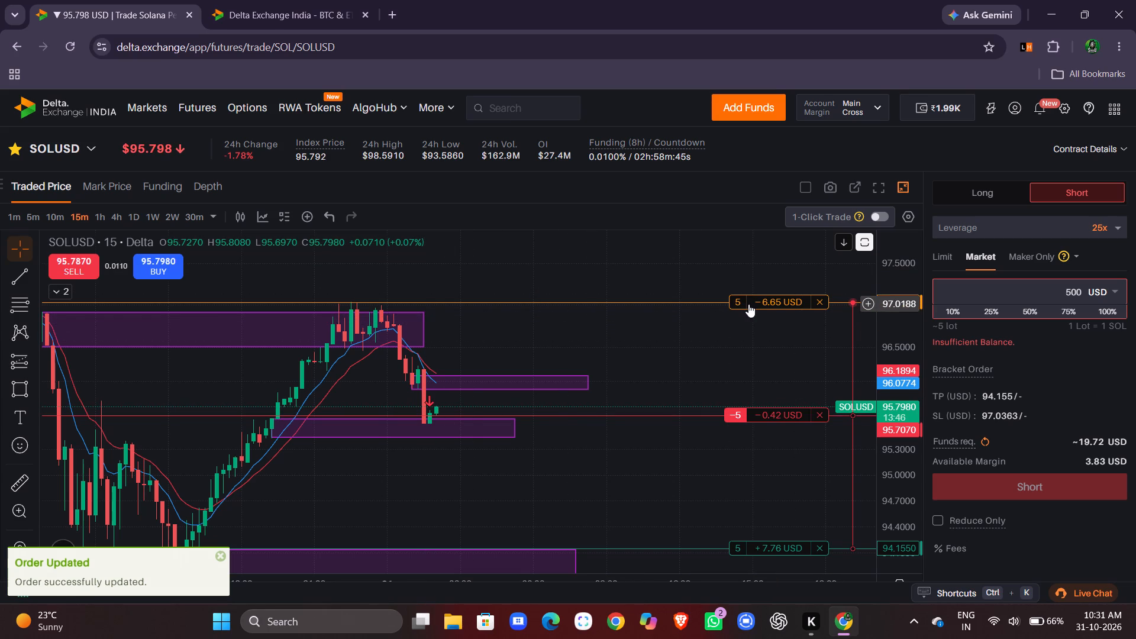
Move the short's stop-loss down to 96.187, just above the small zone beside the latest candles.
{"action": "left_click_drag", "start_coordinate": [756, 301], "coordinate": [757, 355]}
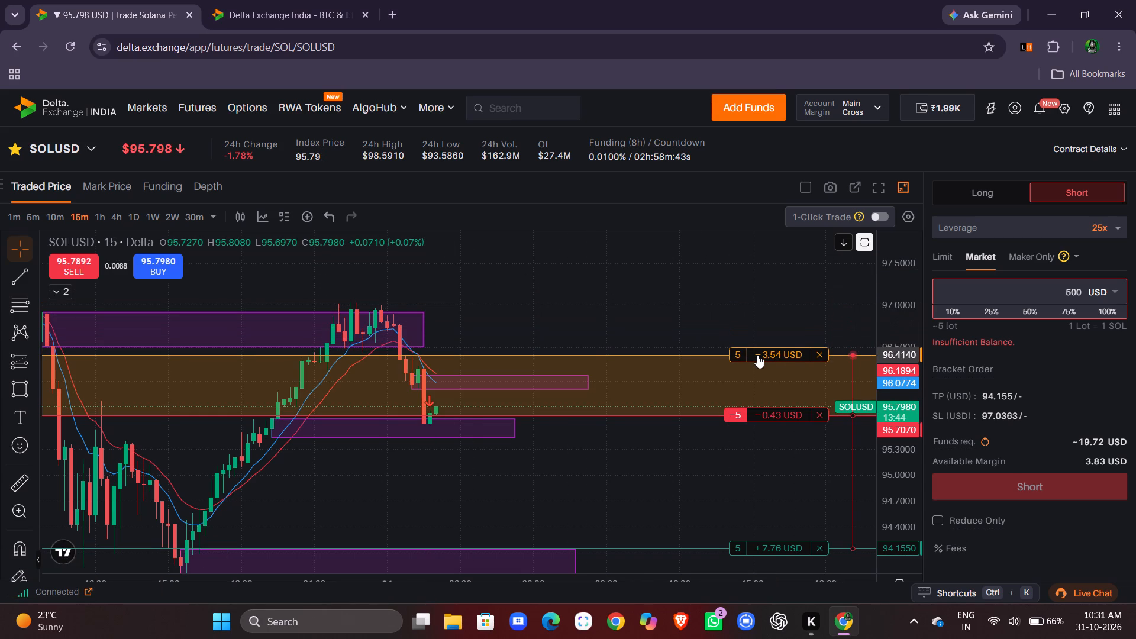
{"action": "left_click_drag", "start_coordinate": [757, 355], "coordinate": [753, 362]}
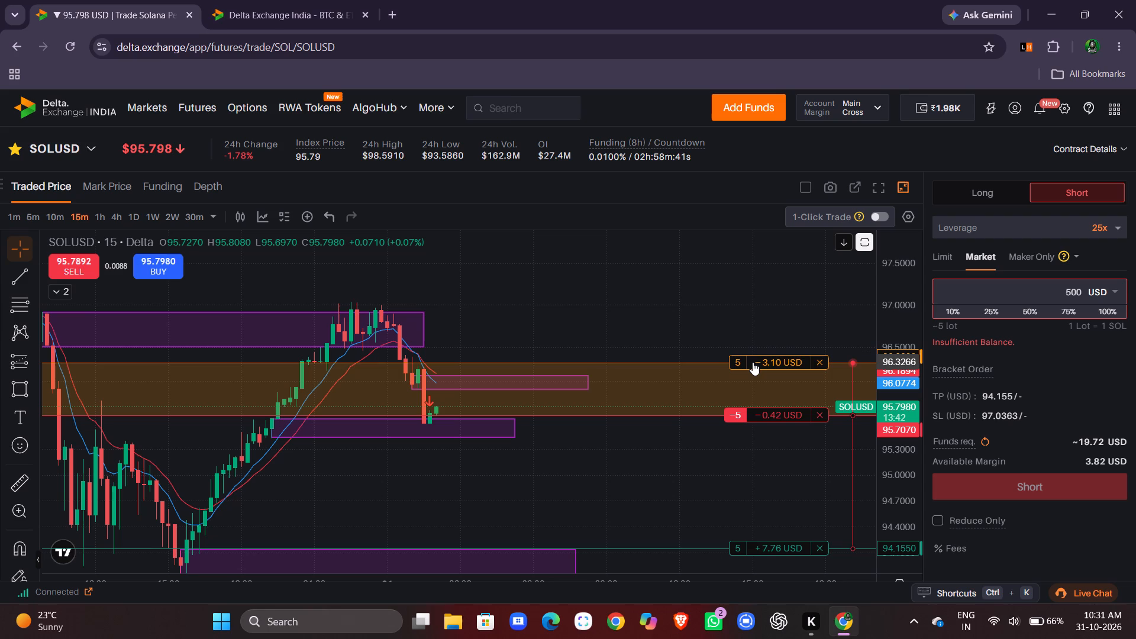
{"action": "left_click_drag", "start_coordinate": [753, 362], "coordinate": [756, 366]}
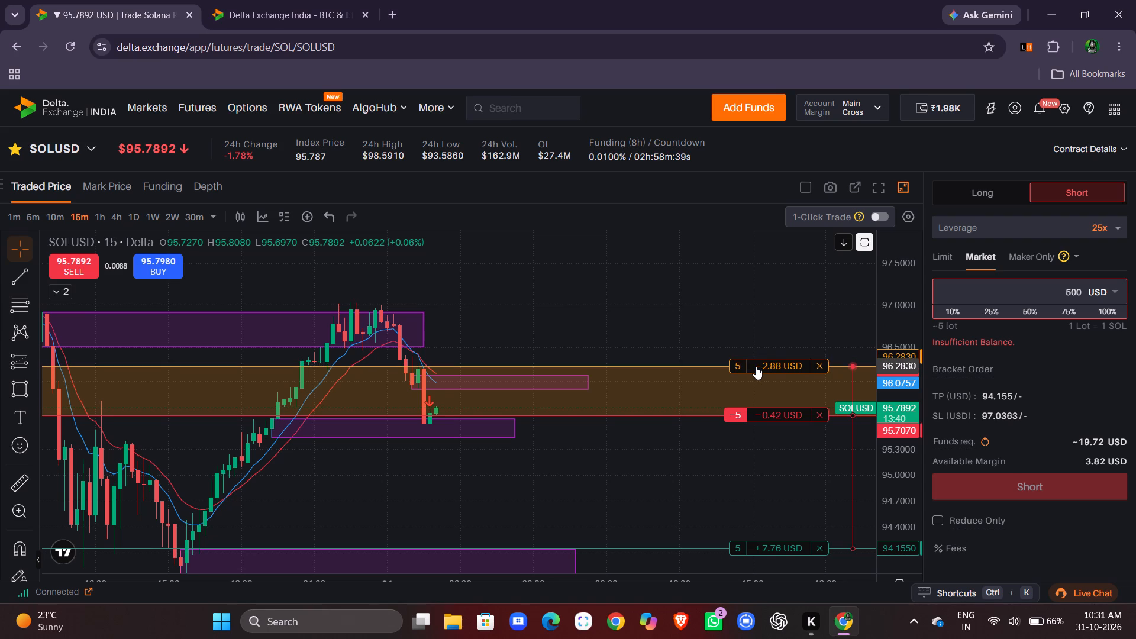
{"action": "left_click_drag", "start_coordinate": [756, 366], "coordinate": [760, 380]}
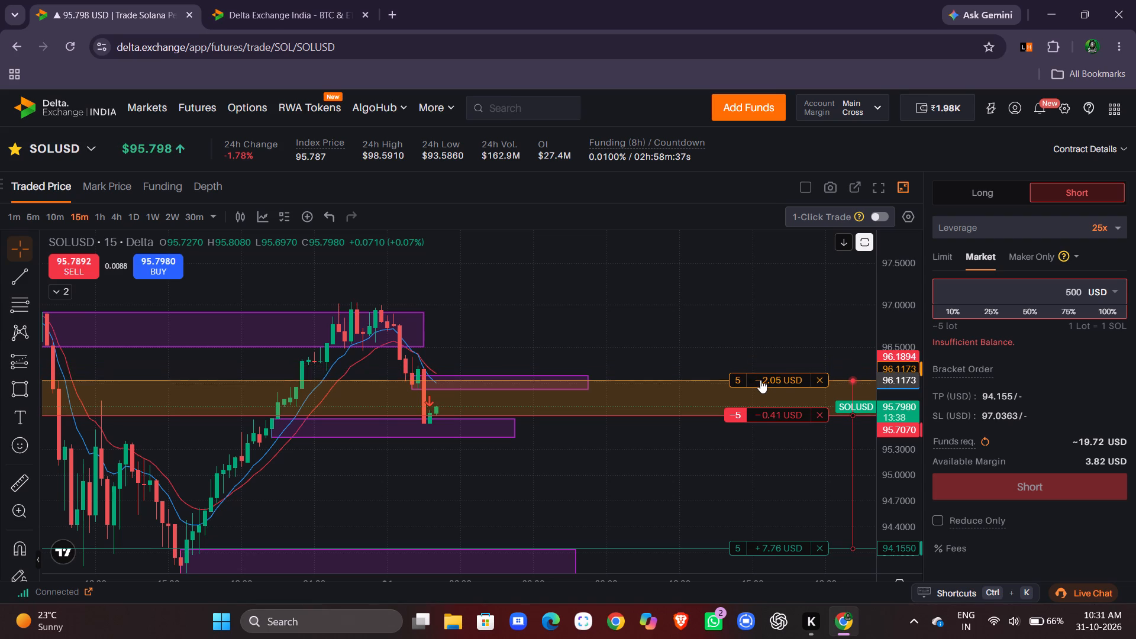
{"action": "left_click_drag", "start_coordinate": [760, 380], "coordinate": [762, 375]}
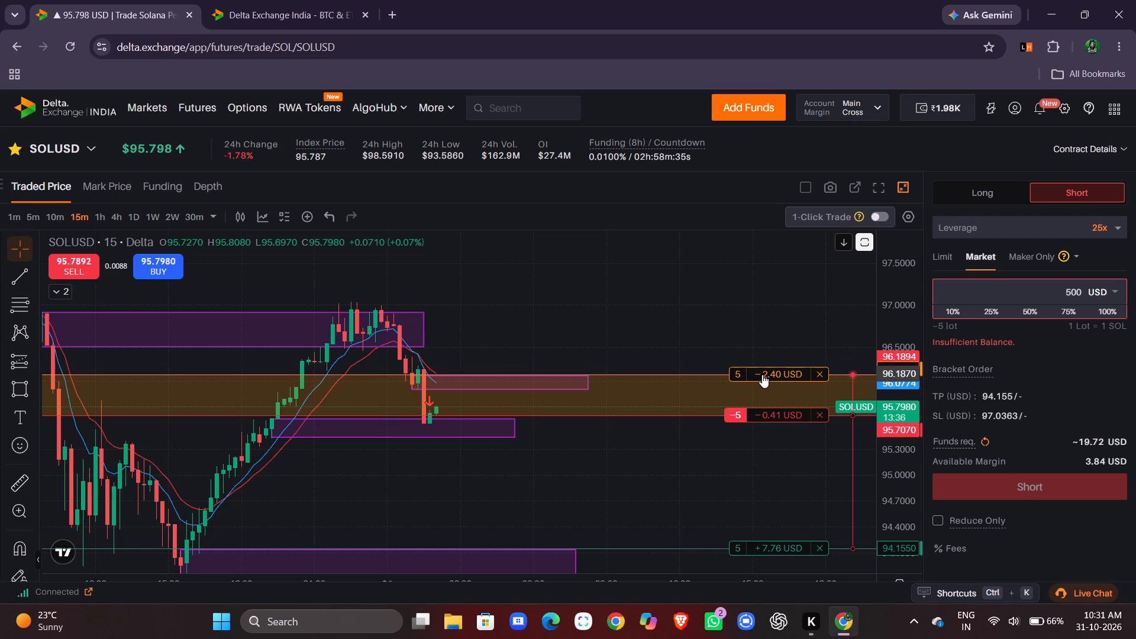
{"action": "left_click_drag", "start_coordinate": [762, 375], "coordinate": [762, 376]}
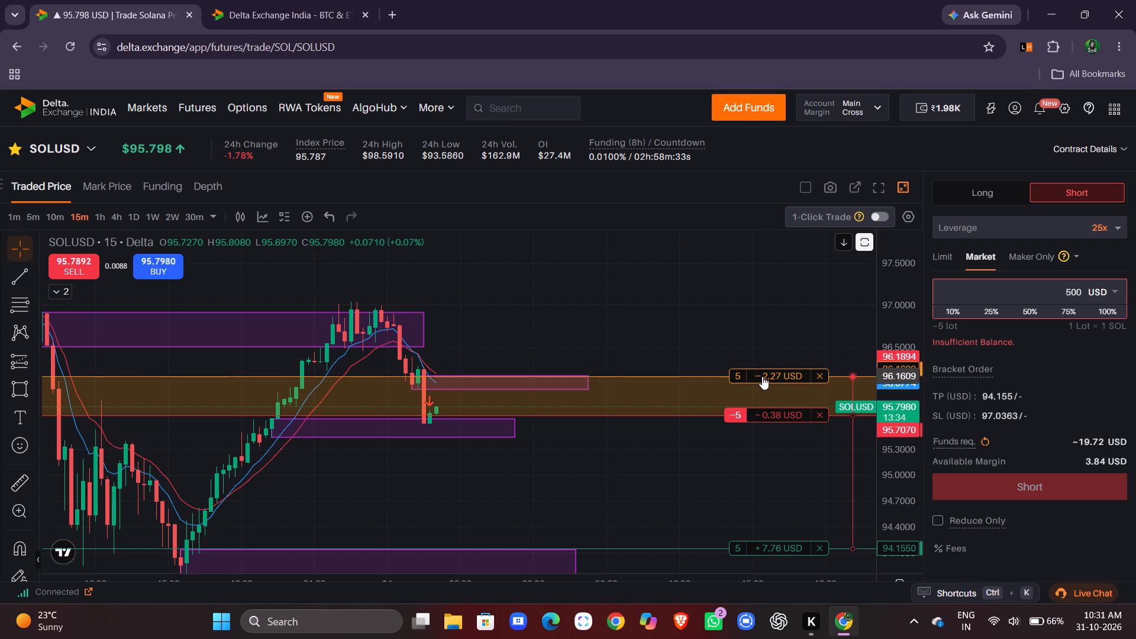
{"action": "left_click_drag", "start_coordinate": [762, 376], "coordinate": [760, 371]}
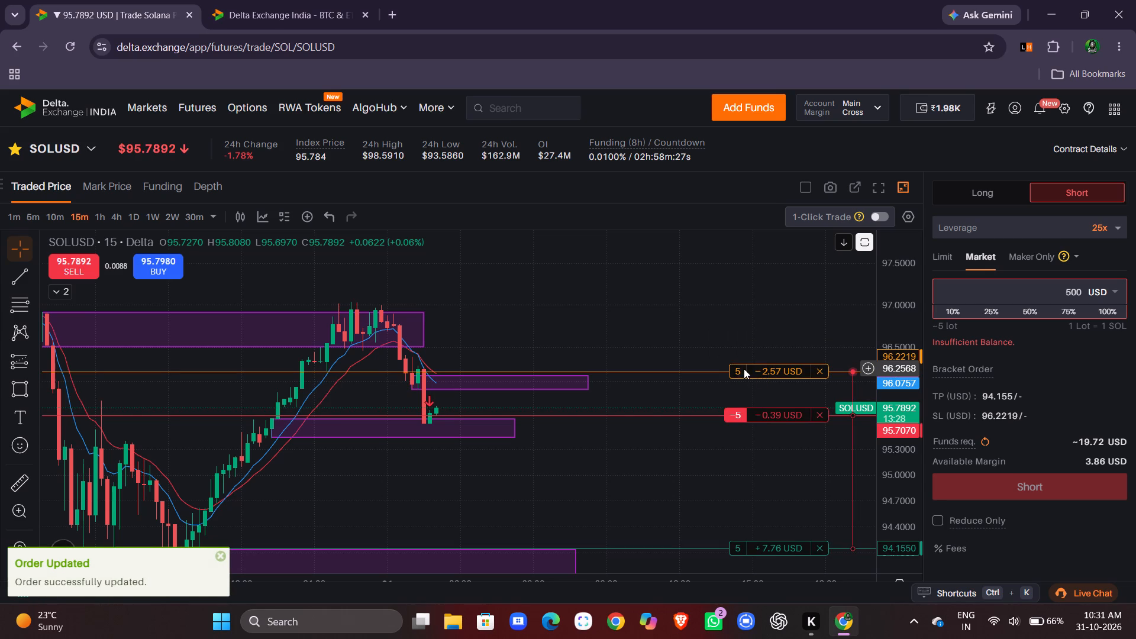
{"action": "left_click", "coordinate": [744, 370]}
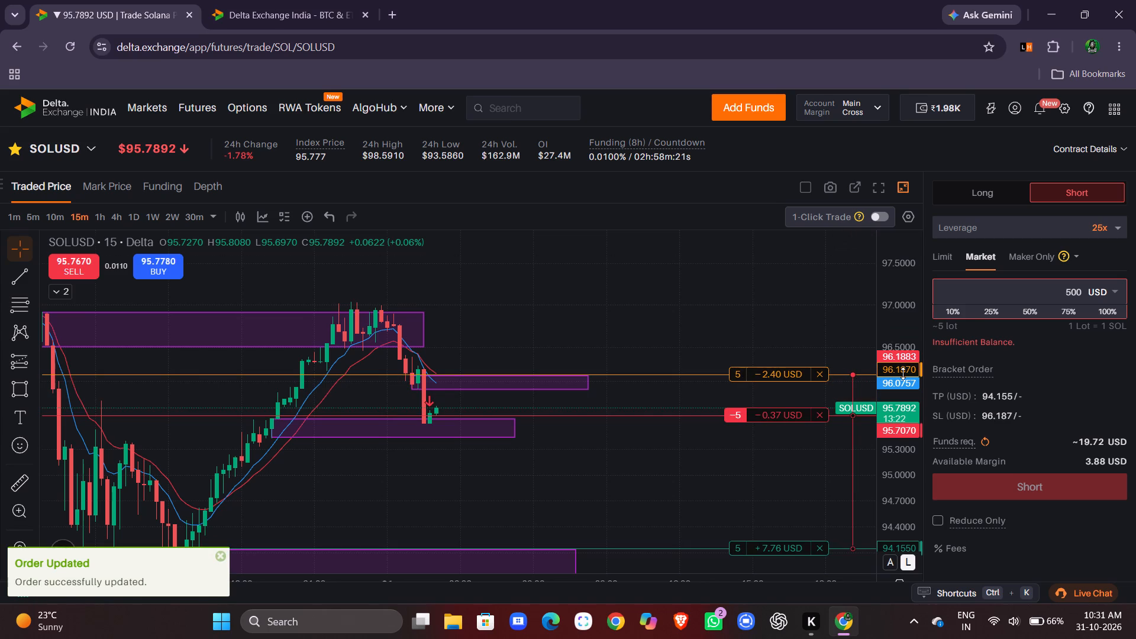
Reshape the small zone just below the stop-loss to span about 95.98 to 95.83, starting at the latest large red candle.
{"action": "left_click_drag", "start_coordinate": [903, 373], "coordinate": [889, 195]}
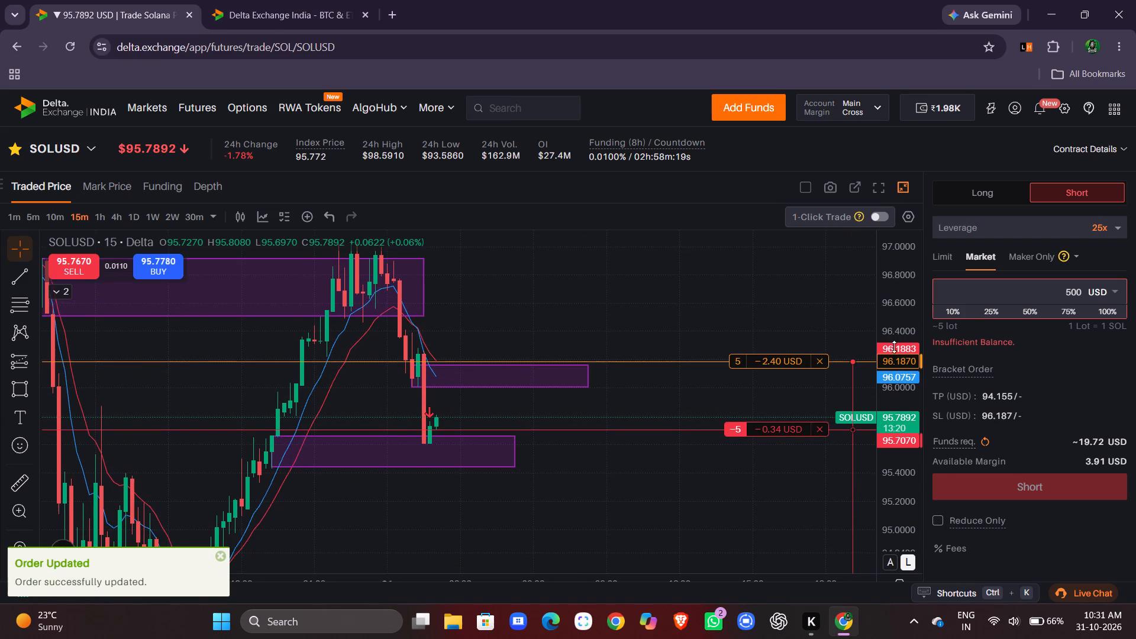
{"action": "left_click", "coordinate": [892, 359]}
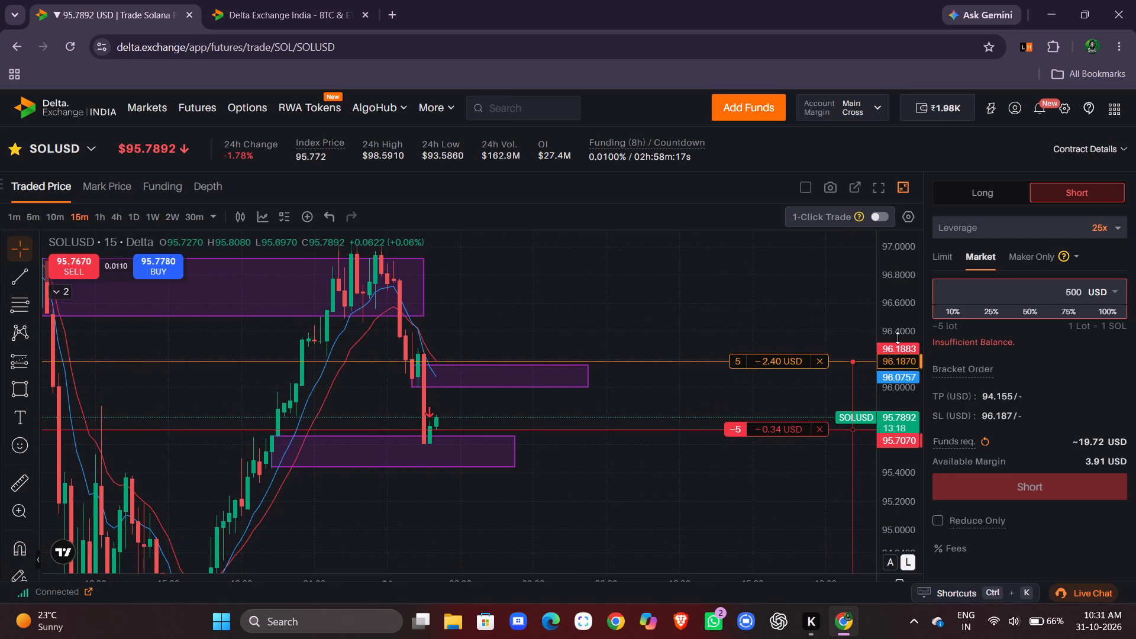
{"action": "left_click", "coordinate": [898, 337]}
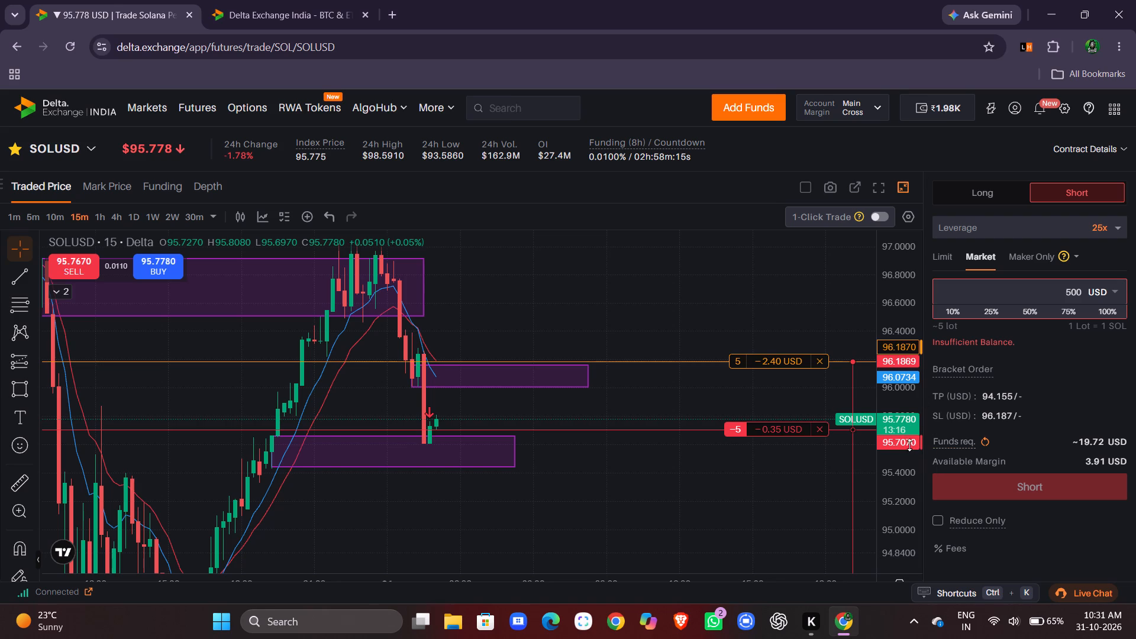
{"action": "left_click_drag", "start_coordinate": [905, 447], "coordinate": [884, 304]}
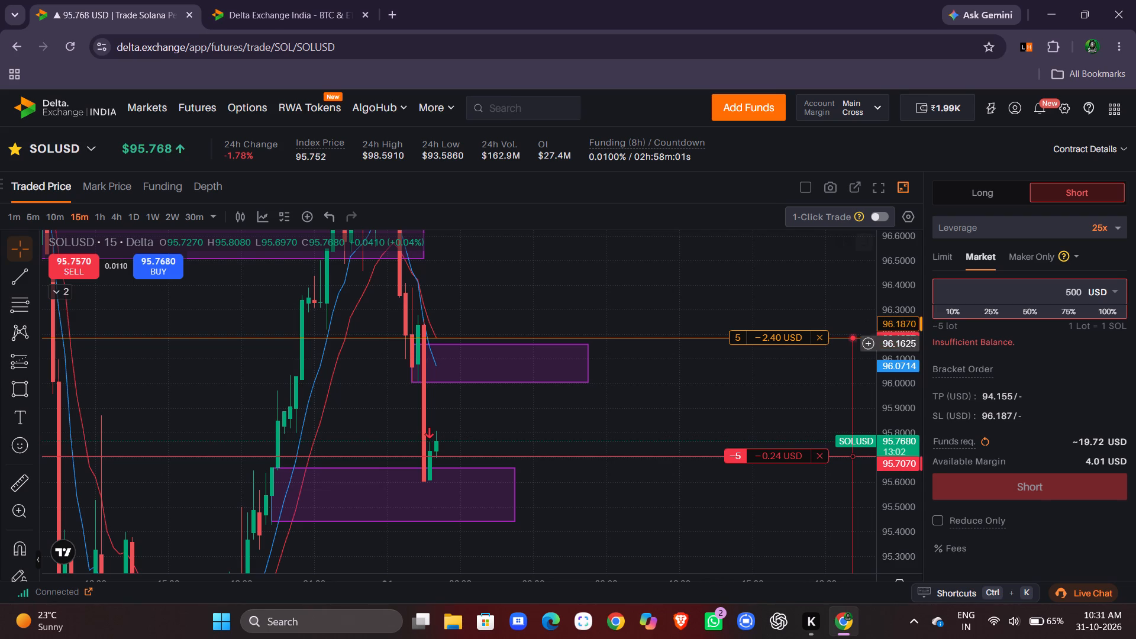
{"action": "left_click_drag", "start_coordinate": [481, 366], "coordinate": [486, 396]}
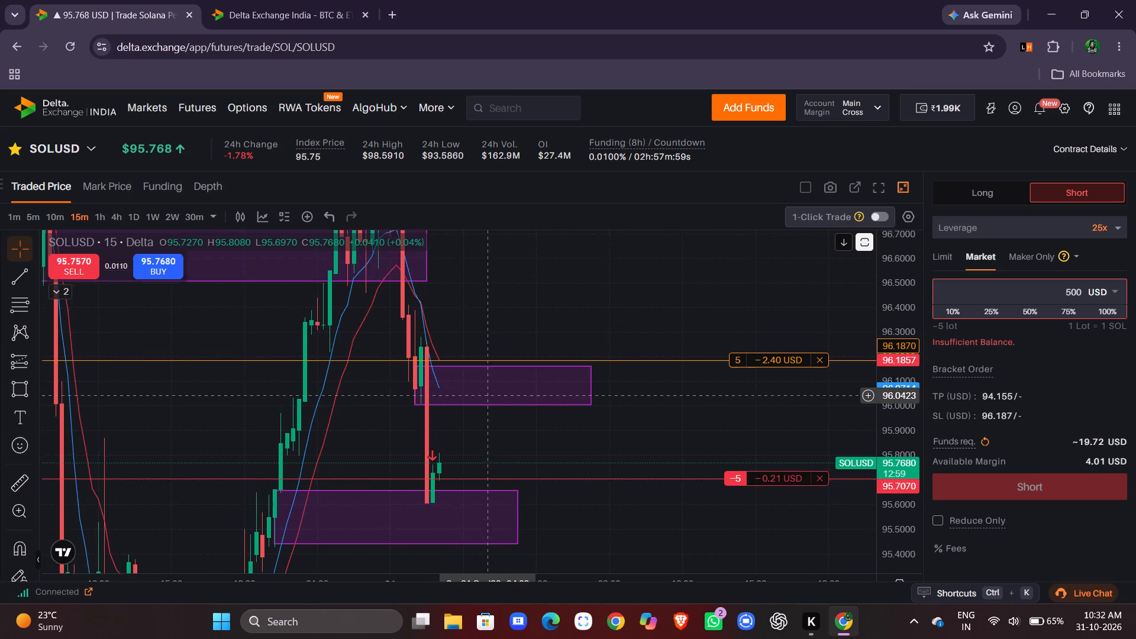
{"action": "left_click_drag", "start_coordinate": [486, 396], "coordinate": [492, 379]}
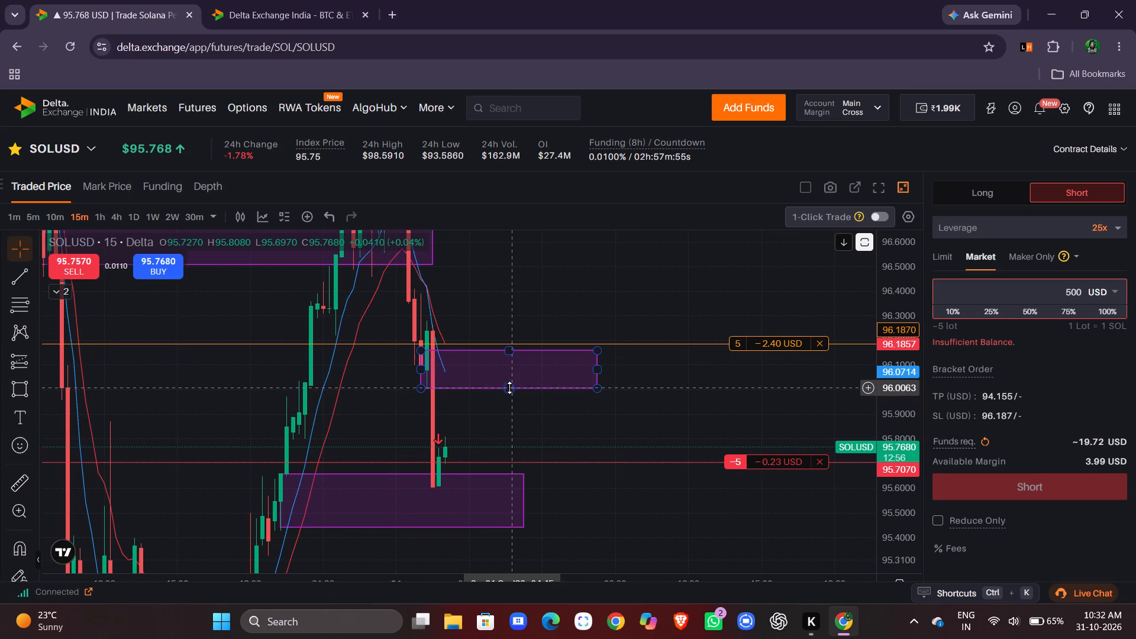
{"action": "left_click_drag", "start_coordinate": [512, 385], "coordinate": [515, 433]}
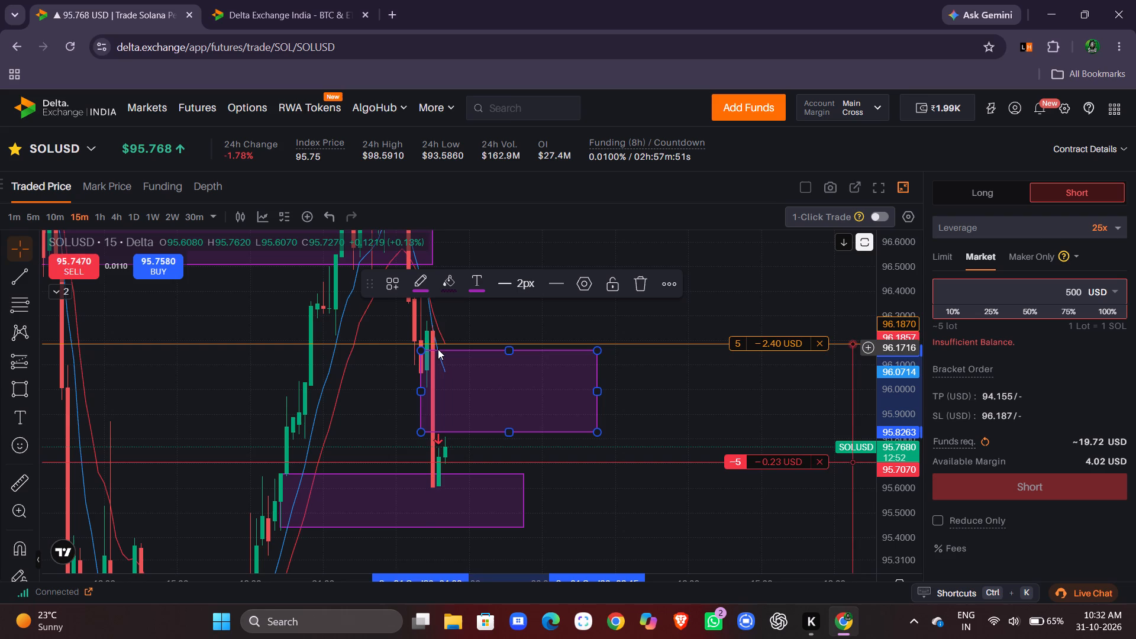
{"action": "left_click_drag", "start_coordinate": [424, 353], "coordinate": [427, 401]}
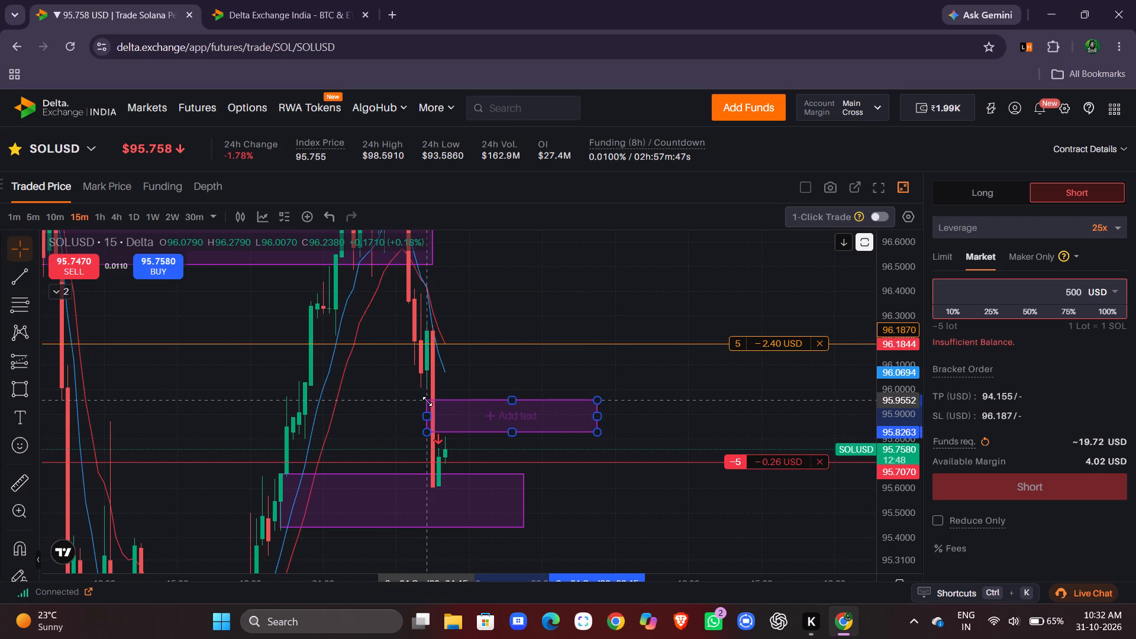
{"action": "left_click_drag", "start_coordinate": [427, 401], "coordinate": [432, 395]}
{"action": "left_click", "coordinate": [432, 395]}
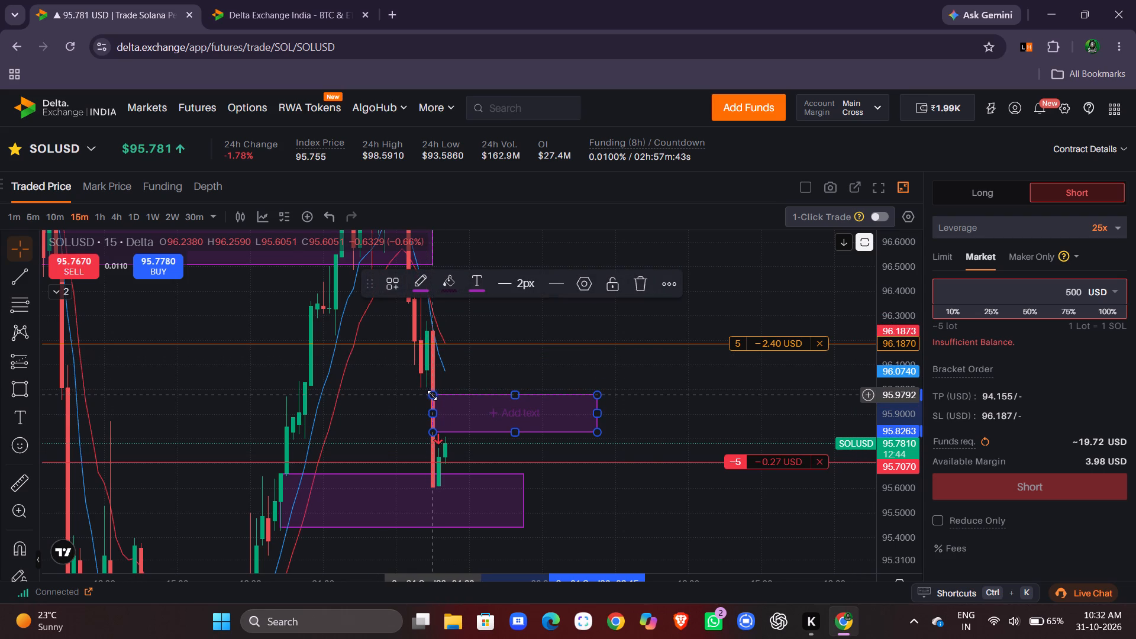
{"action": "left_click", "coordinate": [371, 404]}
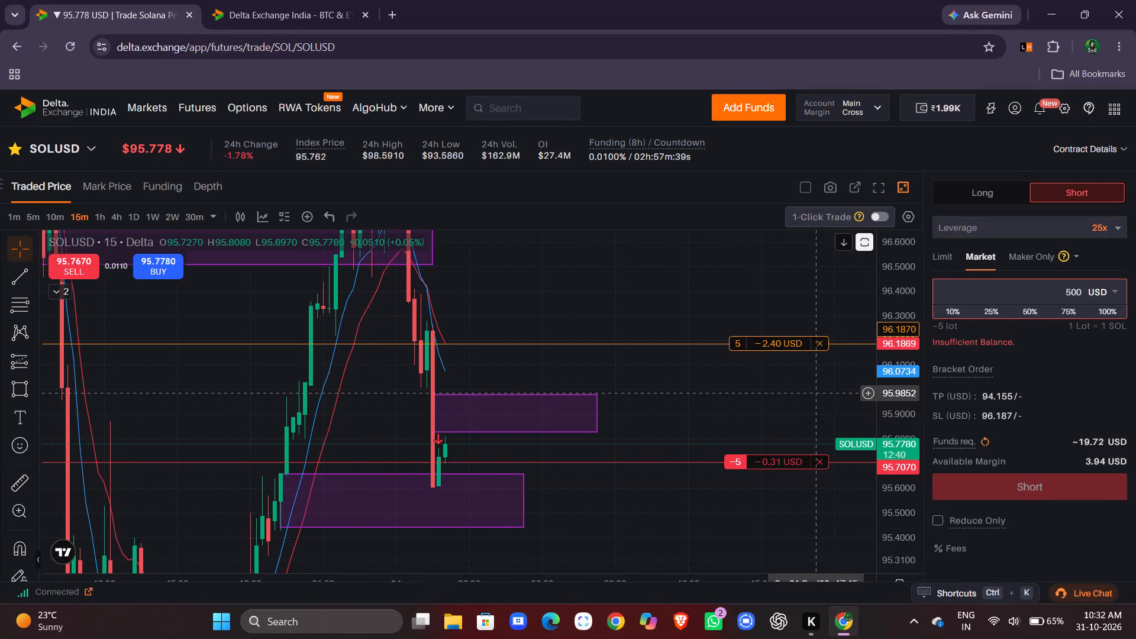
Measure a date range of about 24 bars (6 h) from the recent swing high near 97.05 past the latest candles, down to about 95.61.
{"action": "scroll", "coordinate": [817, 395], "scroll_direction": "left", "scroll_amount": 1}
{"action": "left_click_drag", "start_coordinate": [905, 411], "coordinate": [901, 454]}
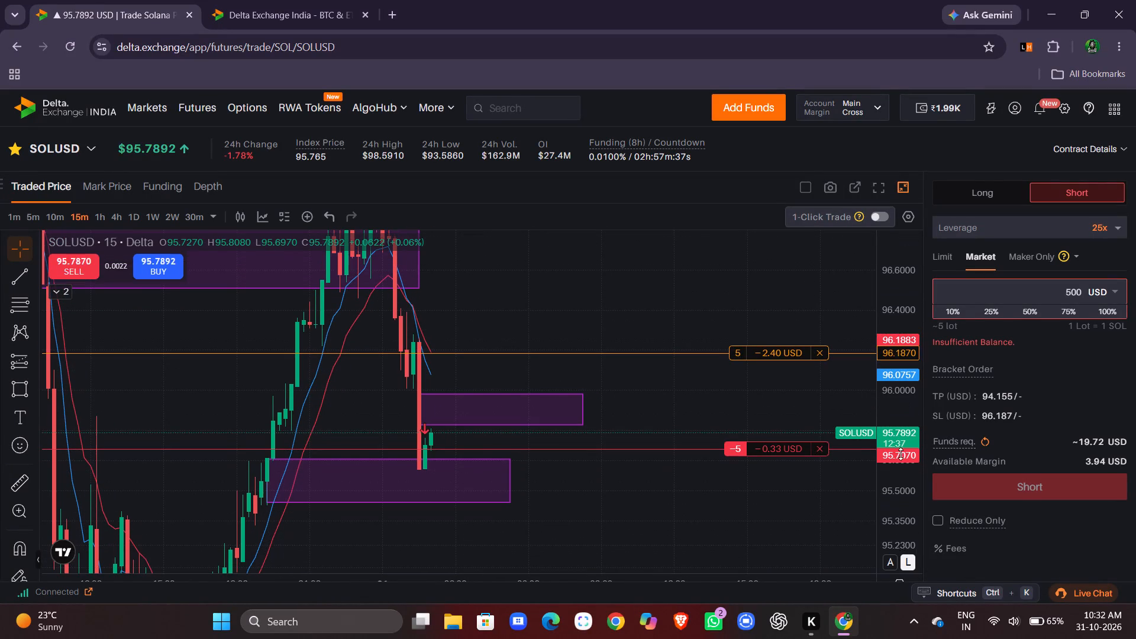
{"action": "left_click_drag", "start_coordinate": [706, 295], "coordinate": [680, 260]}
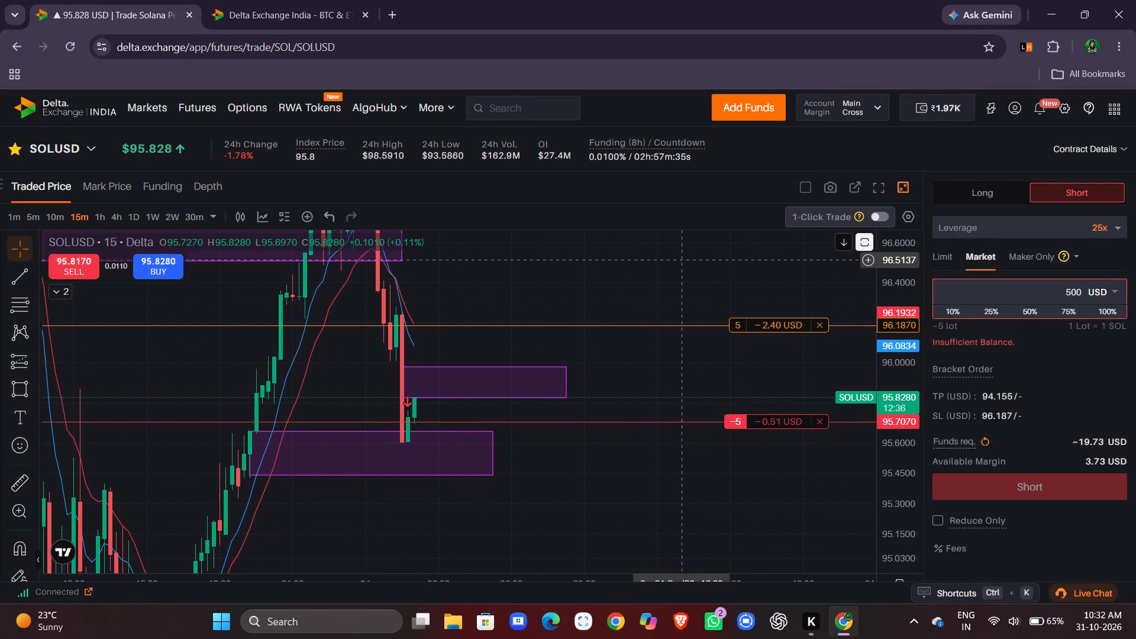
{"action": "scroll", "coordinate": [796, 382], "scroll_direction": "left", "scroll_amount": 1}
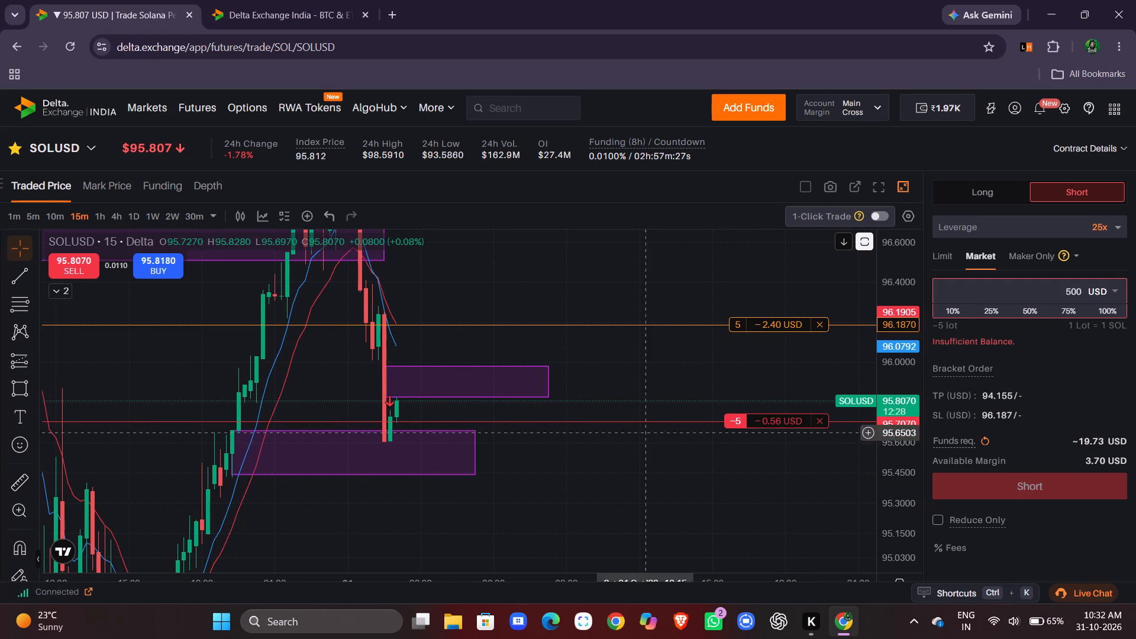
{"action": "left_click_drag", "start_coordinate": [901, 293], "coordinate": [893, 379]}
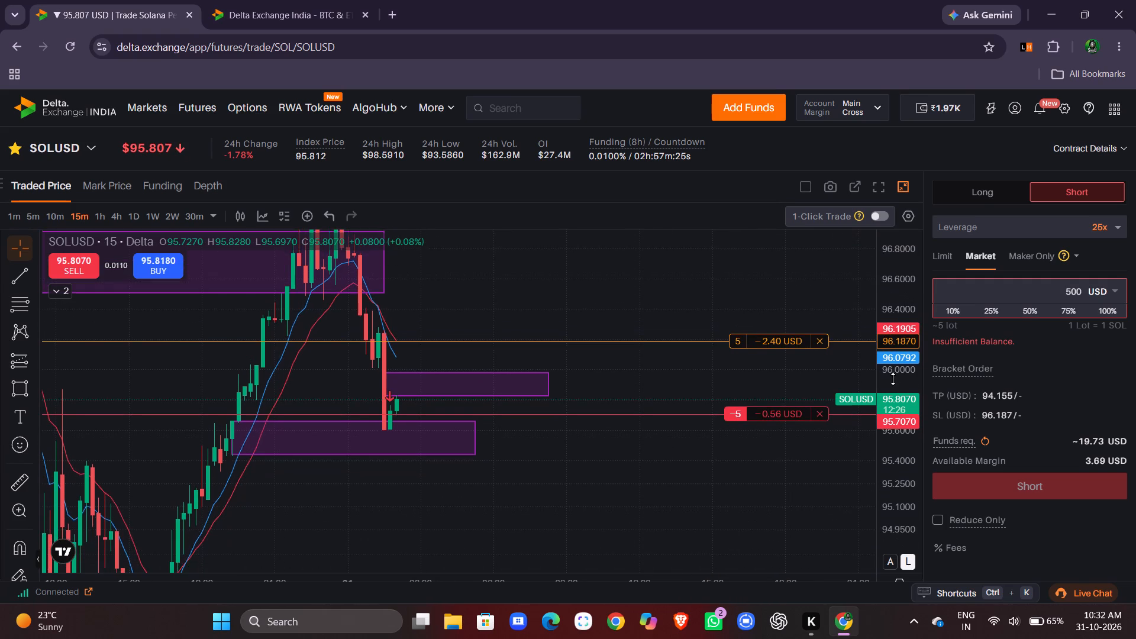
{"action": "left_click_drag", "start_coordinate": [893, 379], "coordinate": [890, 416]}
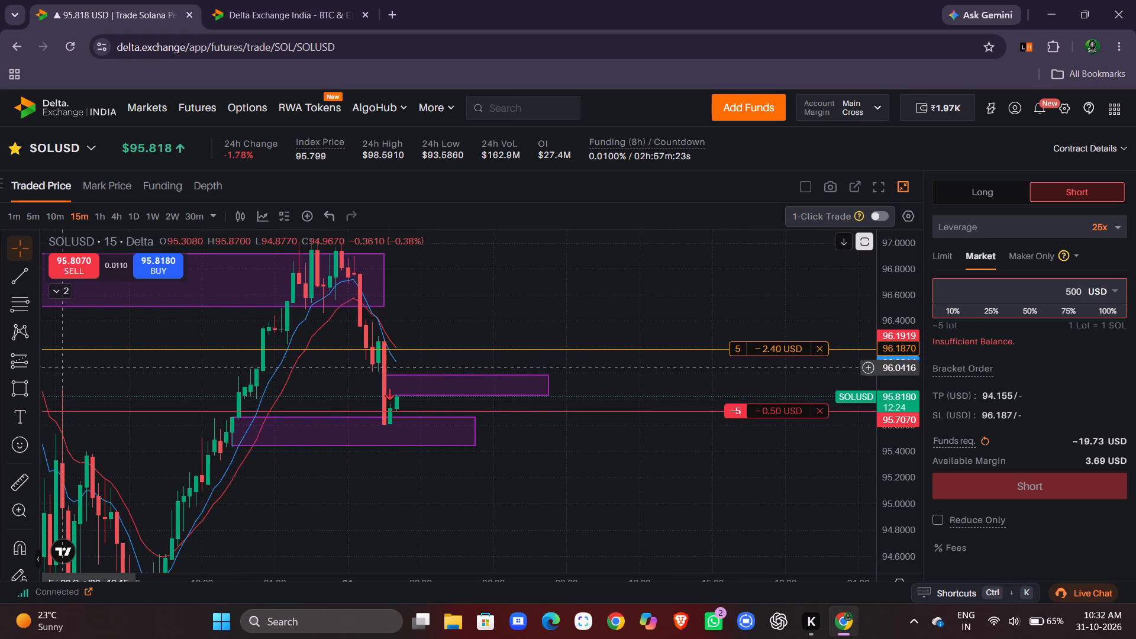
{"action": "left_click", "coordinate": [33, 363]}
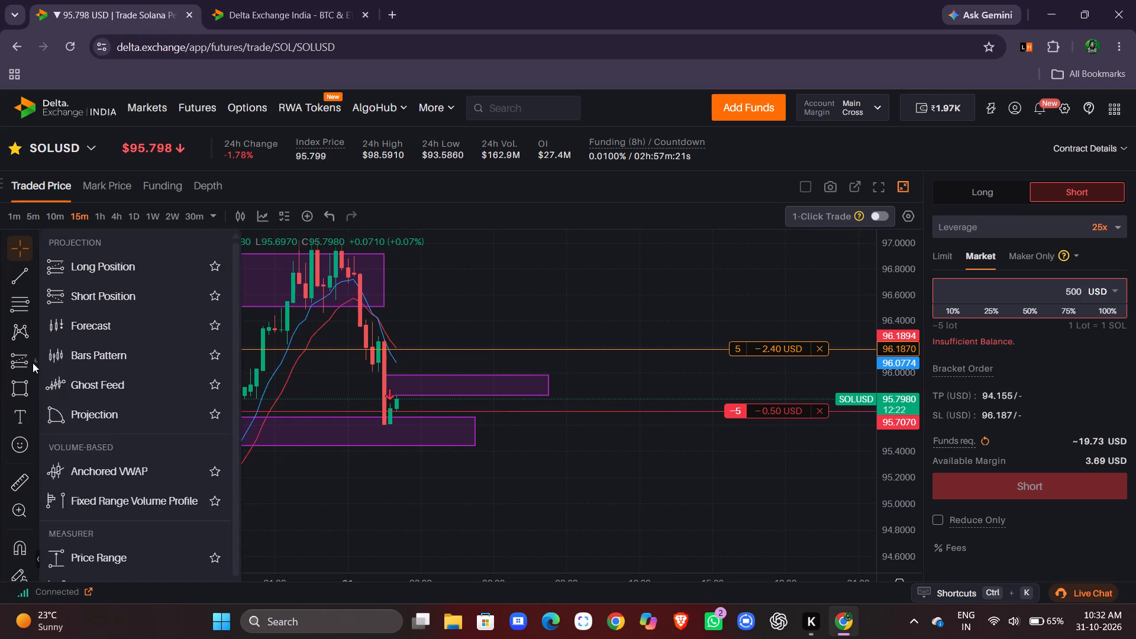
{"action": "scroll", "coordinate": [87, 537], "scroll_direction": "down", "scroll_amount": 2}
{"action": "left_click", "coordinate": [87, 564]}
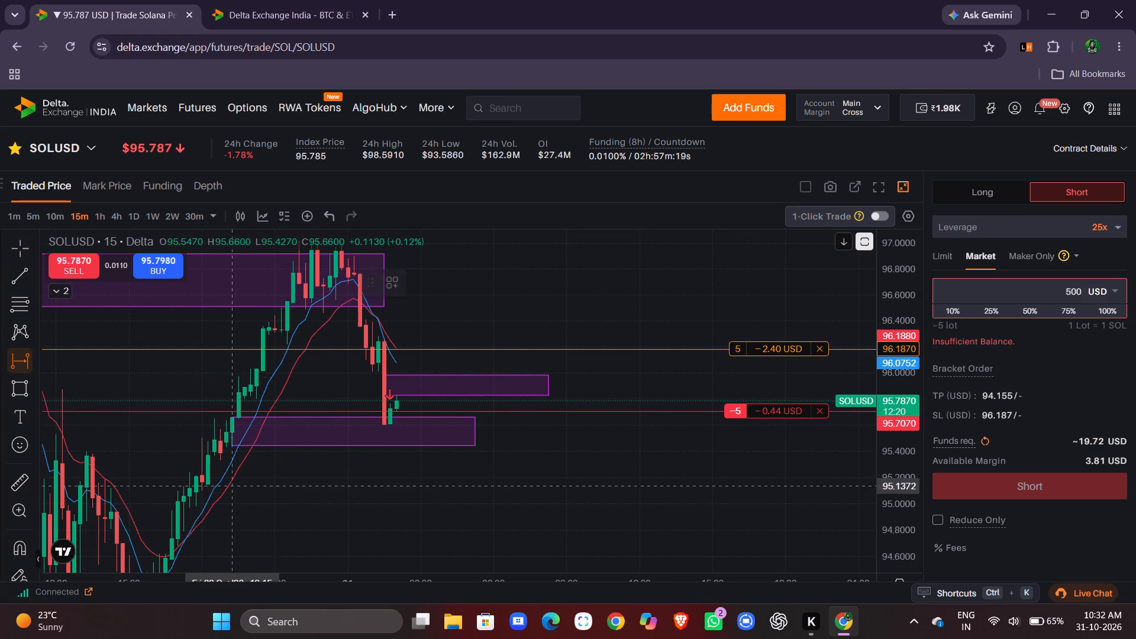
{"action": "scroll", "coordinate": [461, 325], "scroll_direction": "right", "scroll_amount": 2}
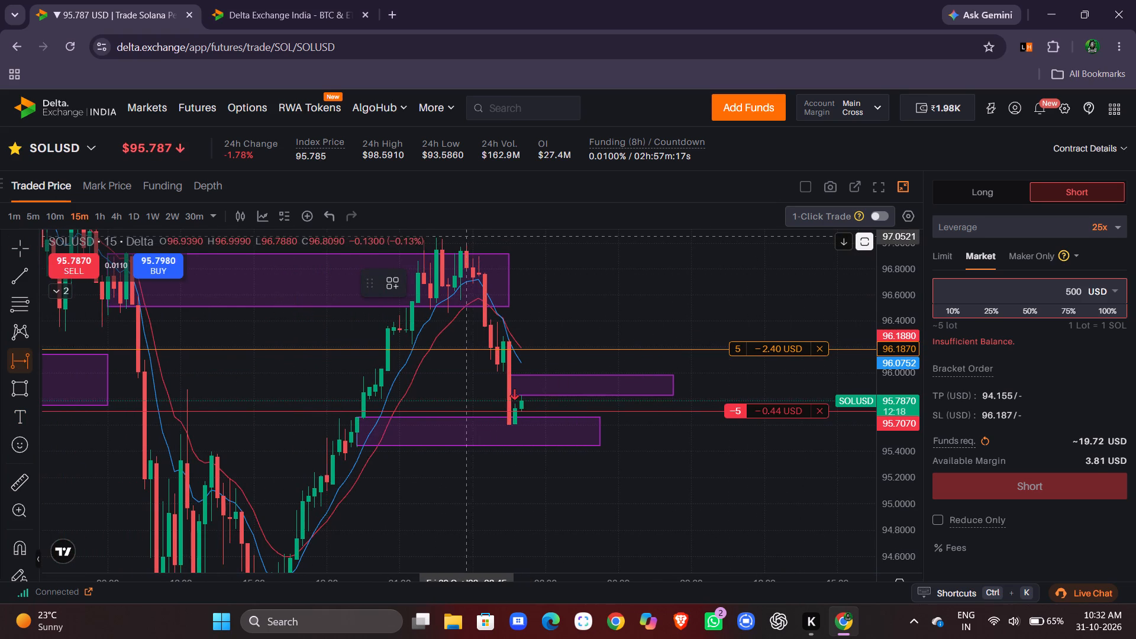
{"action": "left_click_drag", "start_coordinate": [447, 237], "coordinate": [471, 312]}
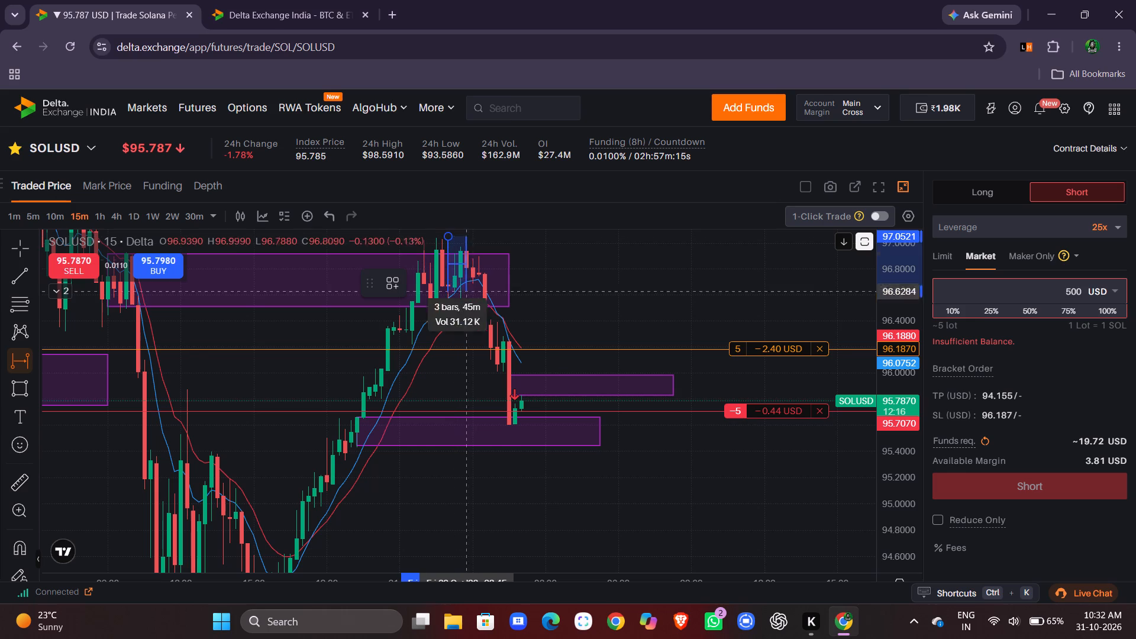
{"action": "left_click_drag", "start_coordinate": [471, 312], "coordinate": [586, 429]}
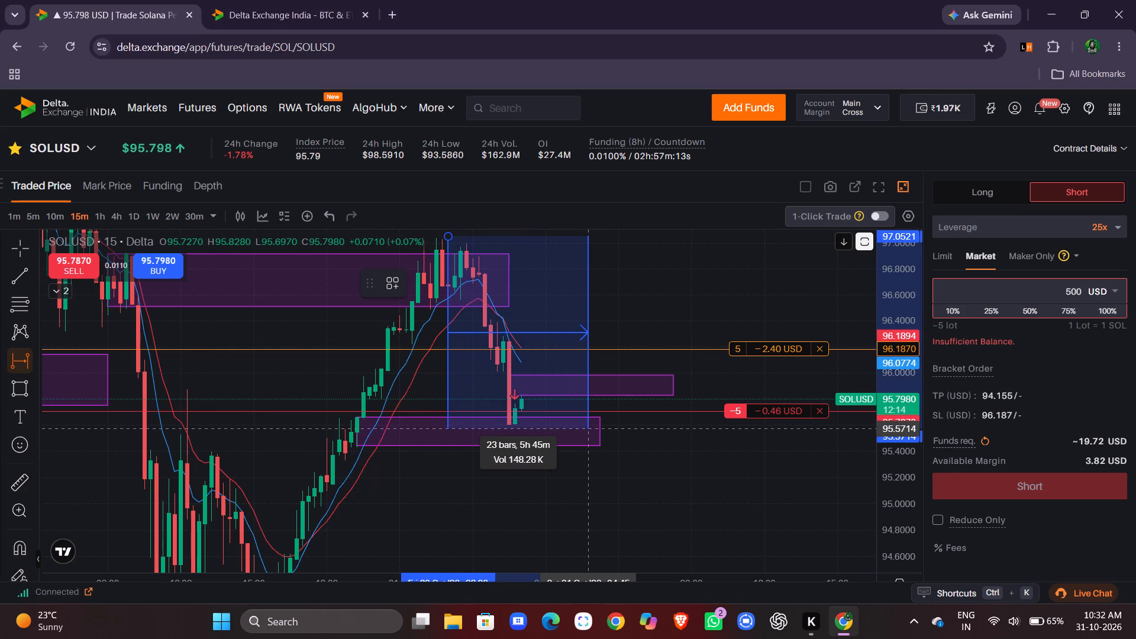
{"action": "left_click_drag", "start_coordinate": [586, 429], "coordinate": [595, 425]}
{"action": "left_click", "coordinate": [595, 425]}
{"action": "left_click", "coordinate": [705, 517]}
Examine recent price action on the 15-minute chart against the short's entry, stop-loss and take-profit levels and the marked zones.
{"action": "scroll", "coordinate": [705, 517], "scroll_direction": "left", "scroll_amount": 1}
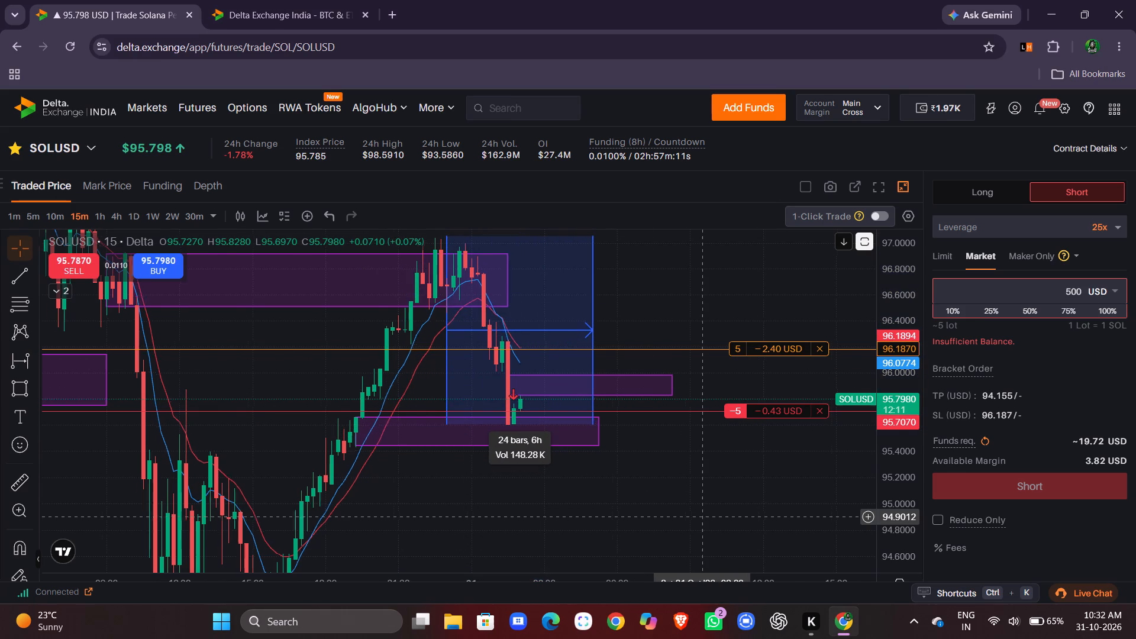
{"action": "scroll", "coordinate": [705, 517], "scroll_direction": "left", "scroll_amount": 2}
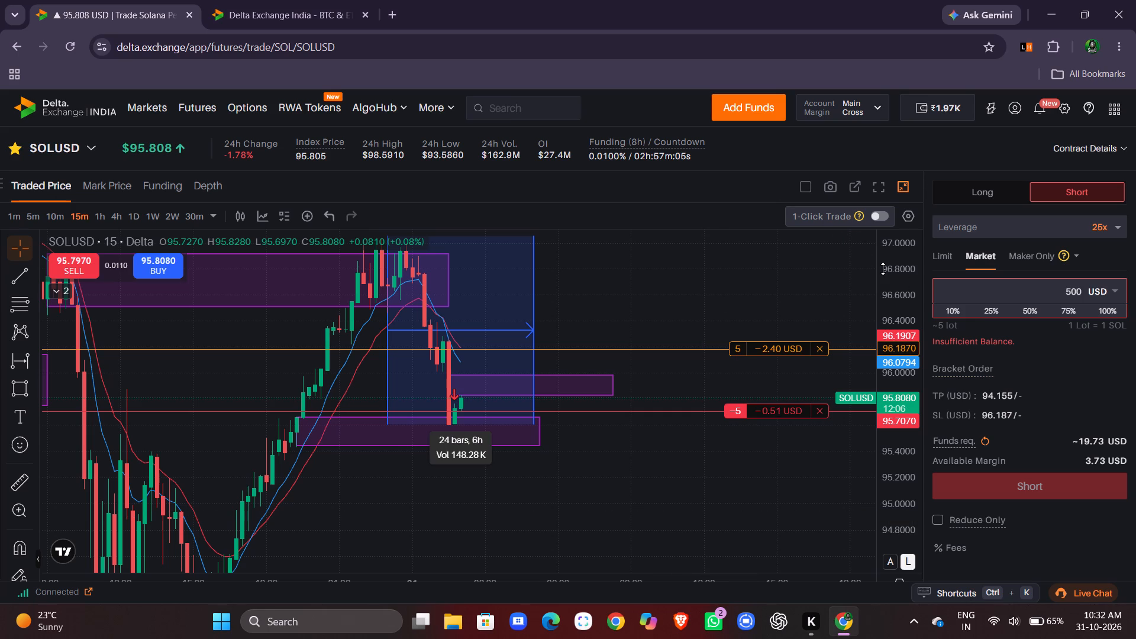
{"action": "left_click_drag", "start_coordinate": [883, 269], "coordinate": [864, 319]}
{"action": "scroll", "coordinate": [667, 498], "scroll_direction": "left", "scroll_amount": 1}
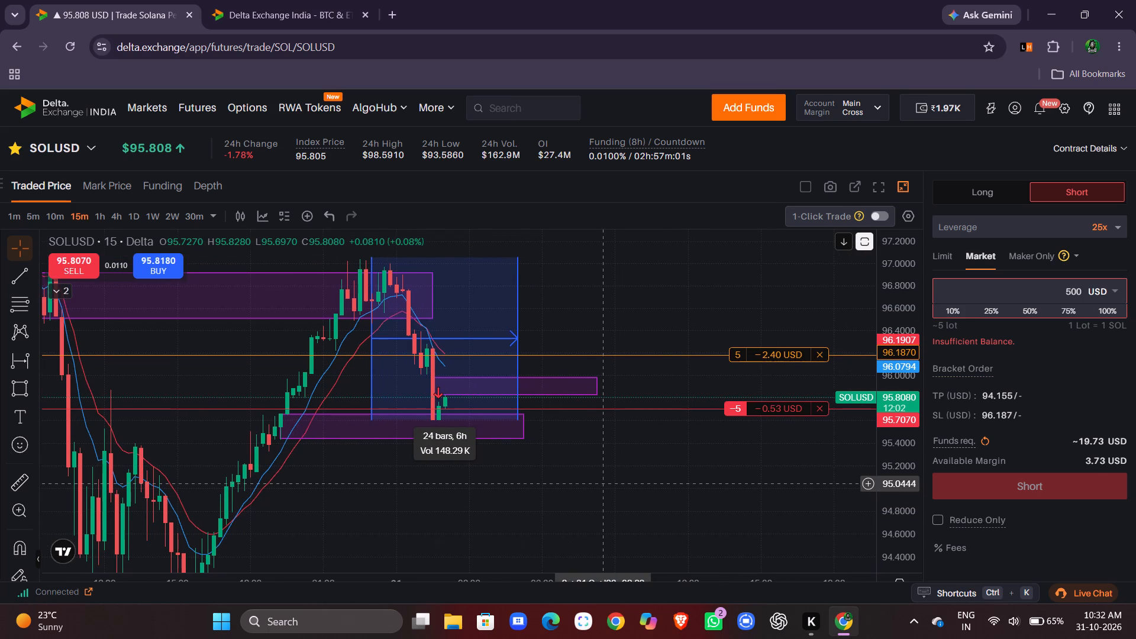
{"action": "scroll", "coordinate": [636, 471], "scroll_direction": "left", "scroll_amount": 1}
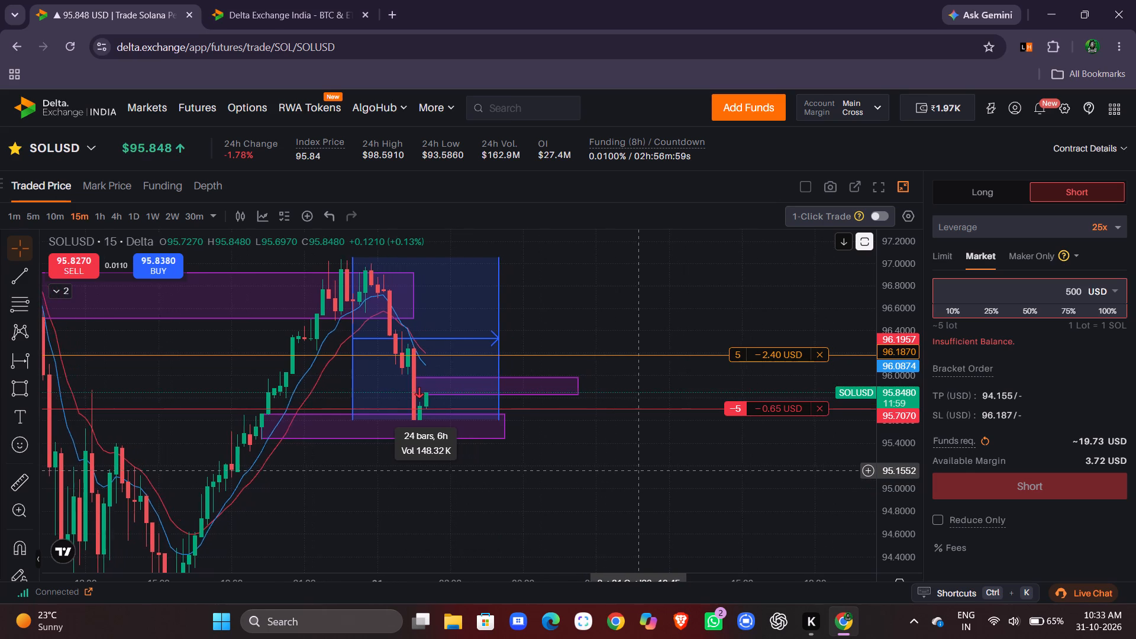
{"action": "scroll", "coordinate": [636, 471], "scroll_direction": "left", "scroll_amount": 2}
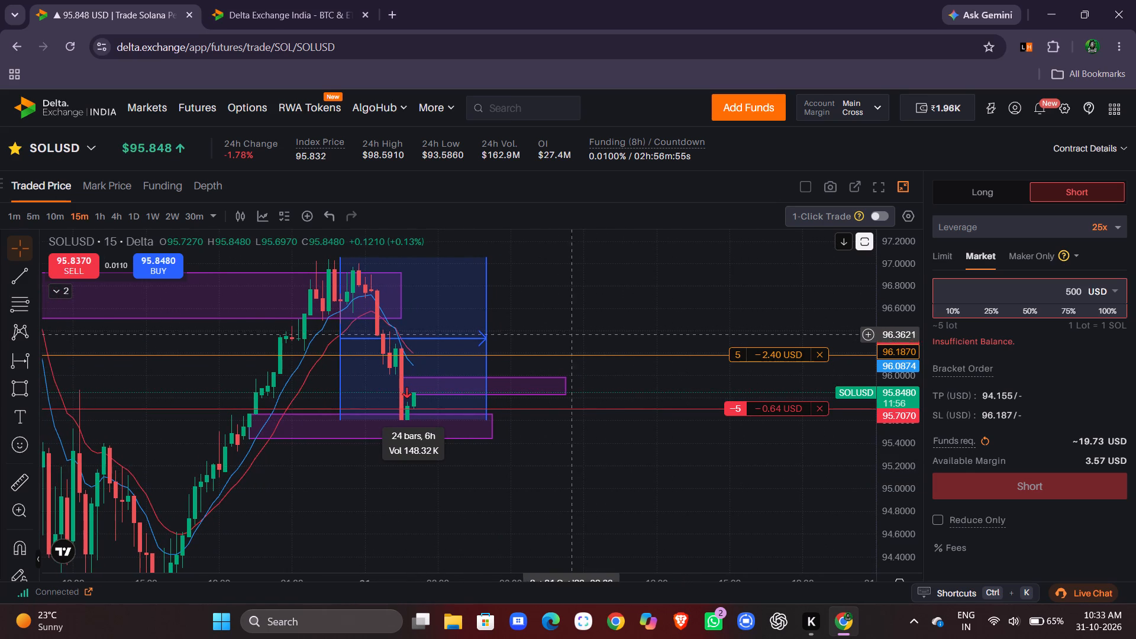
{"action": "scroll", "coordinate": [611, 493], "scroll_direction": "left", "scroll_amount": 1}
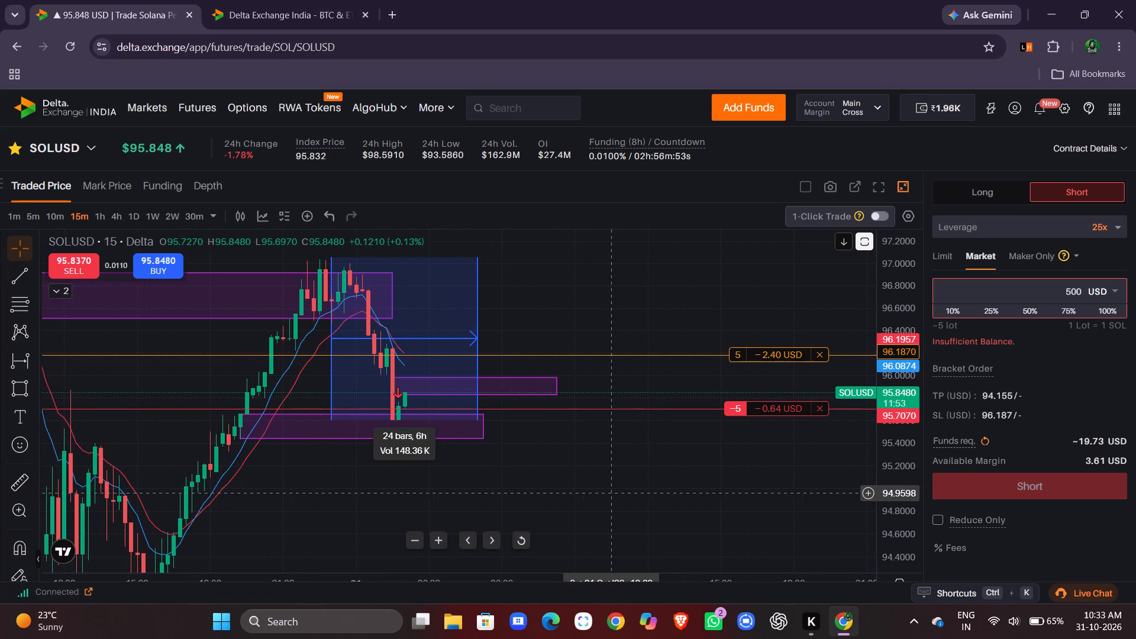
{"action": "left_click_drag", "start_coordinate": [899, 307], "coordinate": [899, 326]}
{"action": "left_click", "coordinate": [759, 488]}
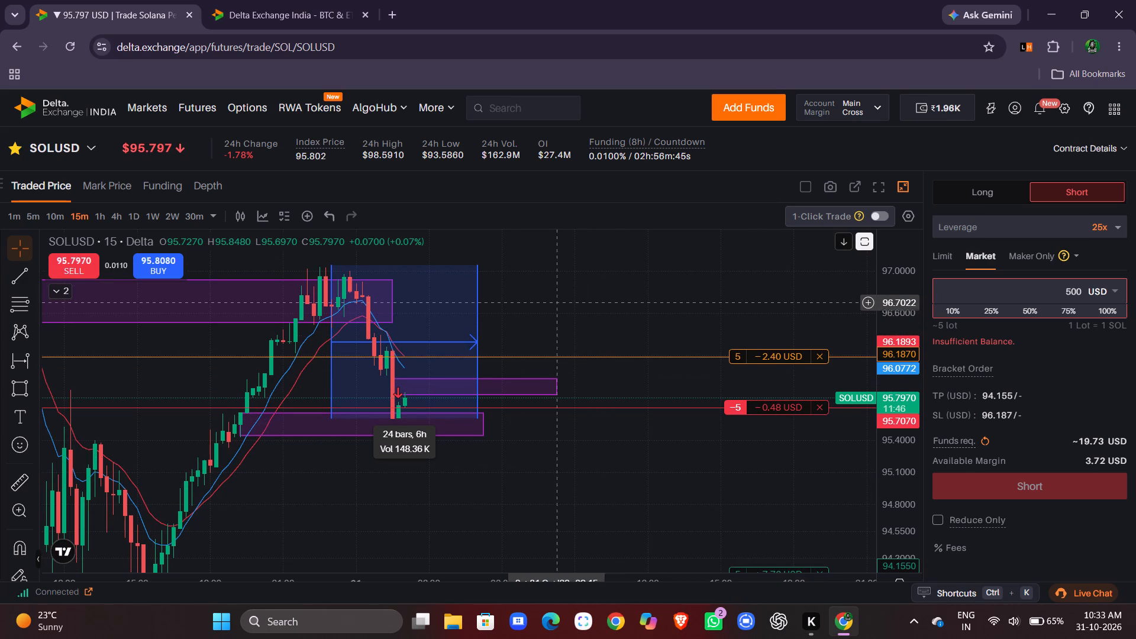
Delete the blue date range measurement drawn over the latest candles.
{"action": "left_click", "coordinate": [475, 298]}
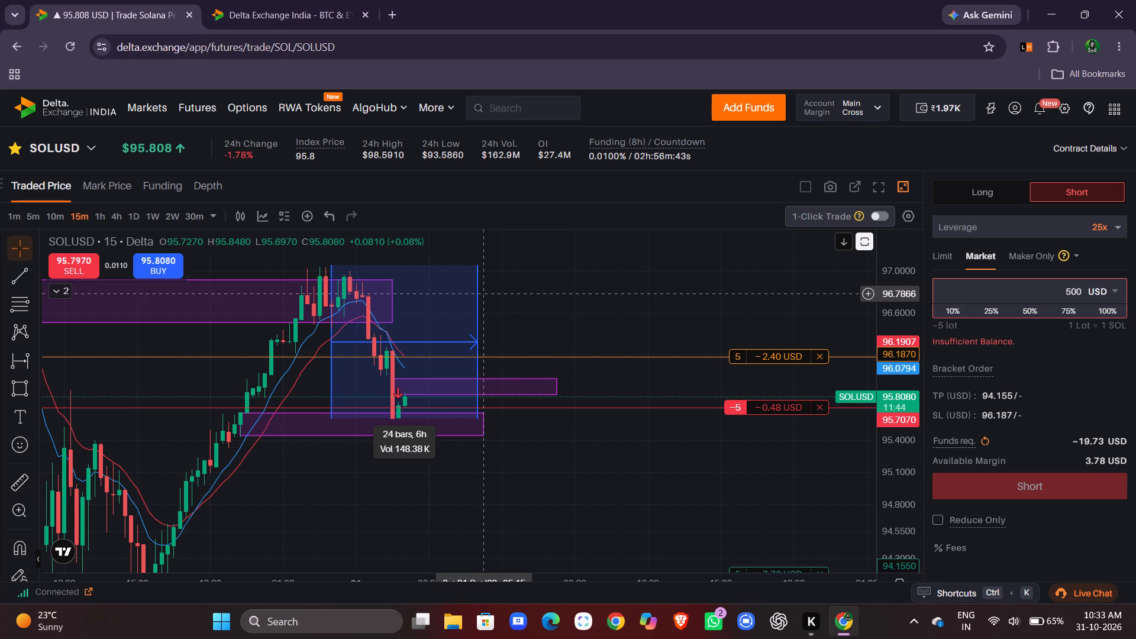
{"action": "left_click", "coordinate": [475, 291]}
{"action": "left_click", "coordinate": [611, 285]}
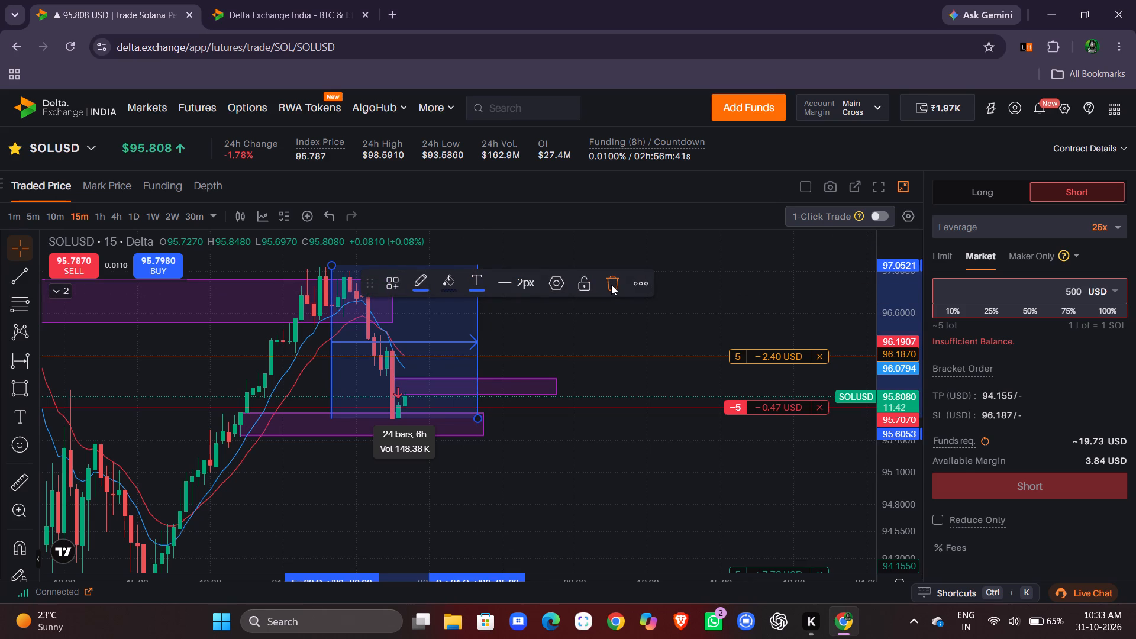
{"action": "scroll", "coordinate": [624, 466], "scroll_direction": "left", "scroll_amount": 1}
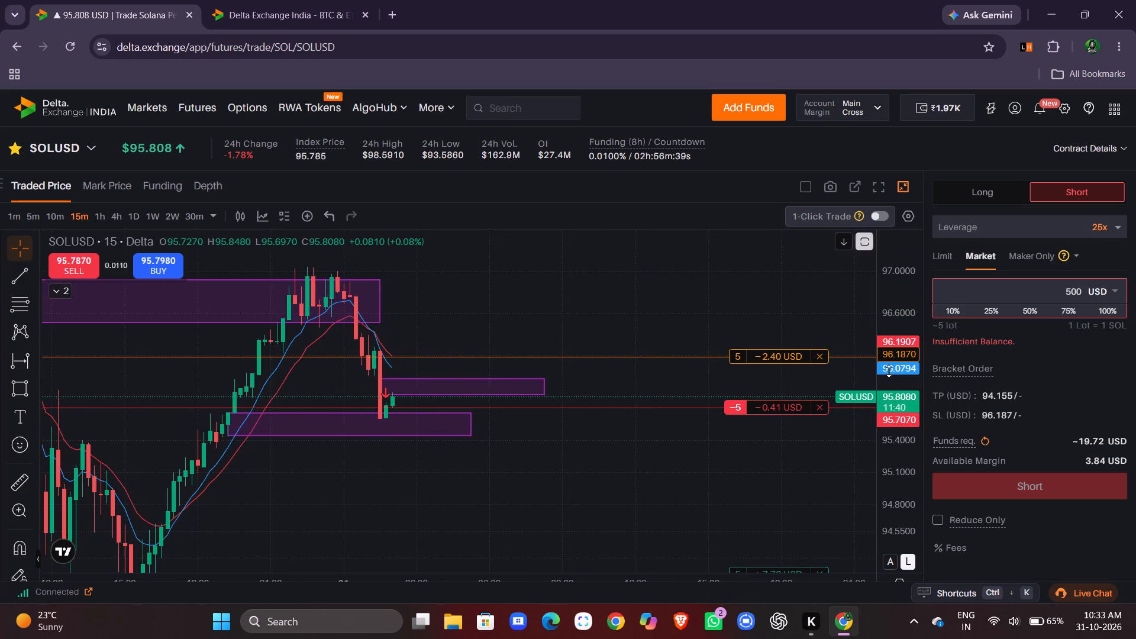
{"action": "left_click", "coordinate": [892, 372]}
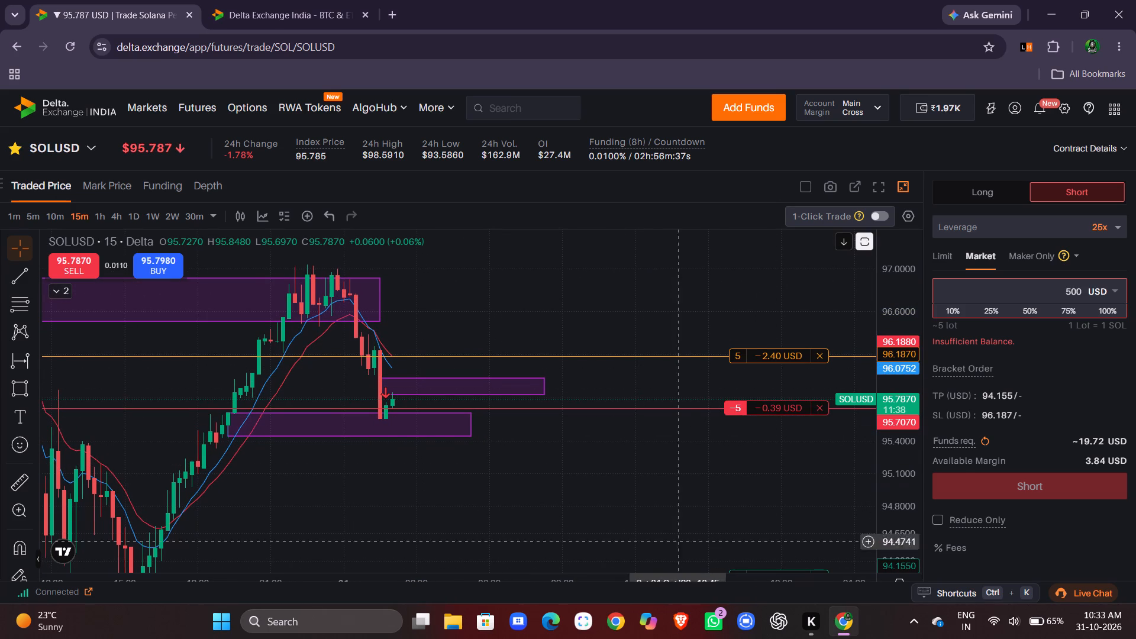